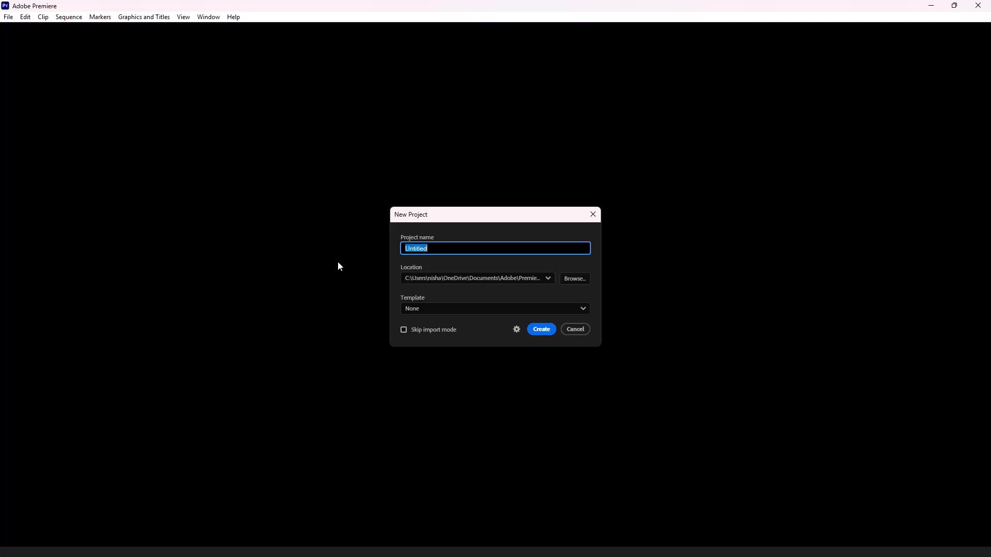
Create a project named k, stored in the abobe projects > PREMIER PRO PROJECT folder on drive D, with no template.
{"action": "key", "text": "k"}
{"action": "left_click", "coordinate": [581, 276]}
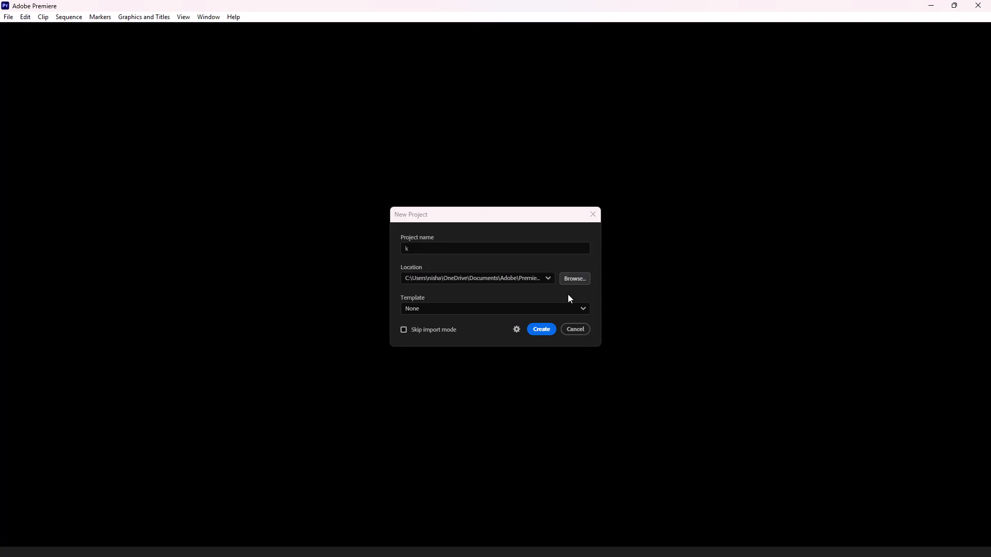
{"action": "scroll", "coordinate": [434, 335], "scroll_direction": "down", "scroll_amount": 6}
{"action": "left_click", "coordinate": [450, 365]}
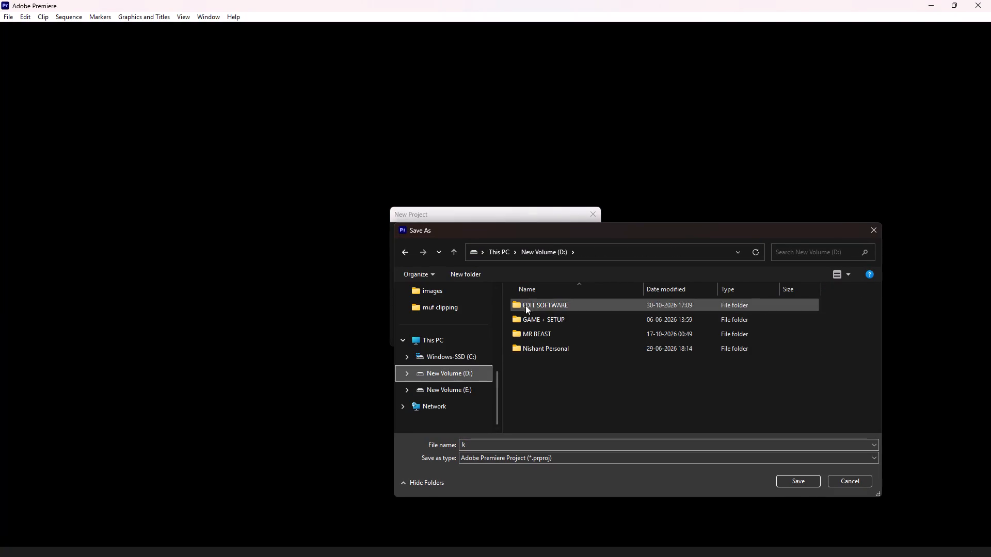
{"action": "scroll", "coordinate": [408, 334], "scroll_direction": "up", "scroll_amount": 3}
{"action": "left_click", "coordinate": [468, 411]}
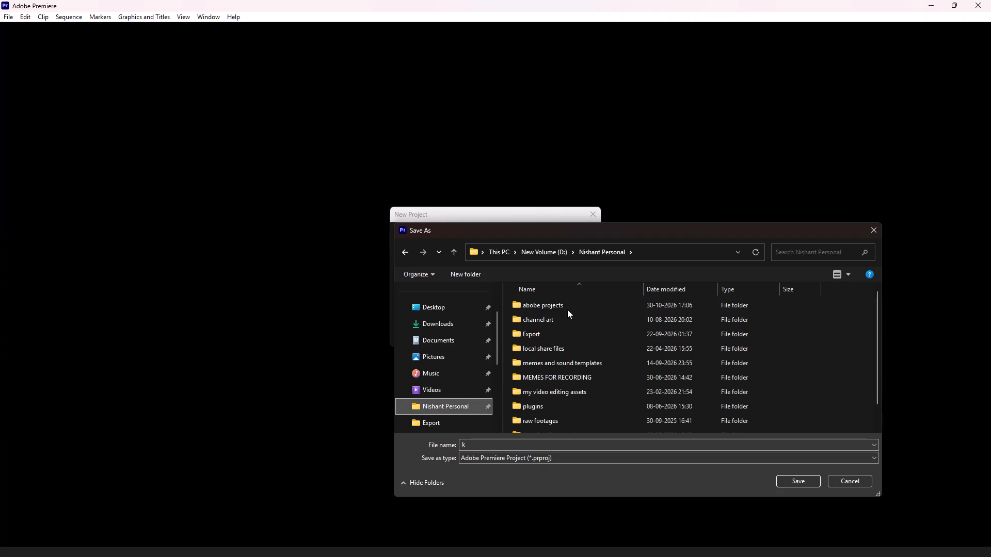
{"action": "double_click", "coordinate": [556, 300]}
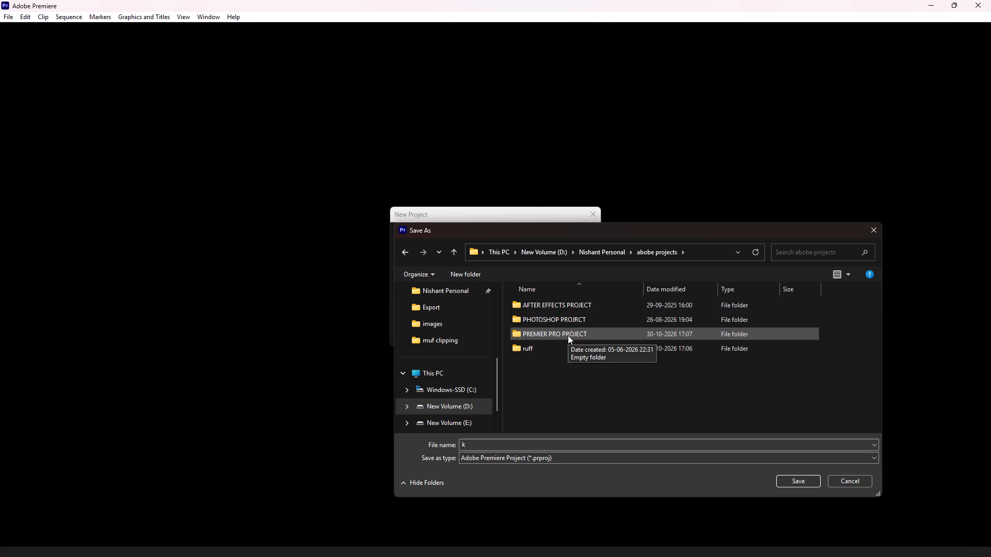
{"action": "double_click", "coordinate": [568, 335]}
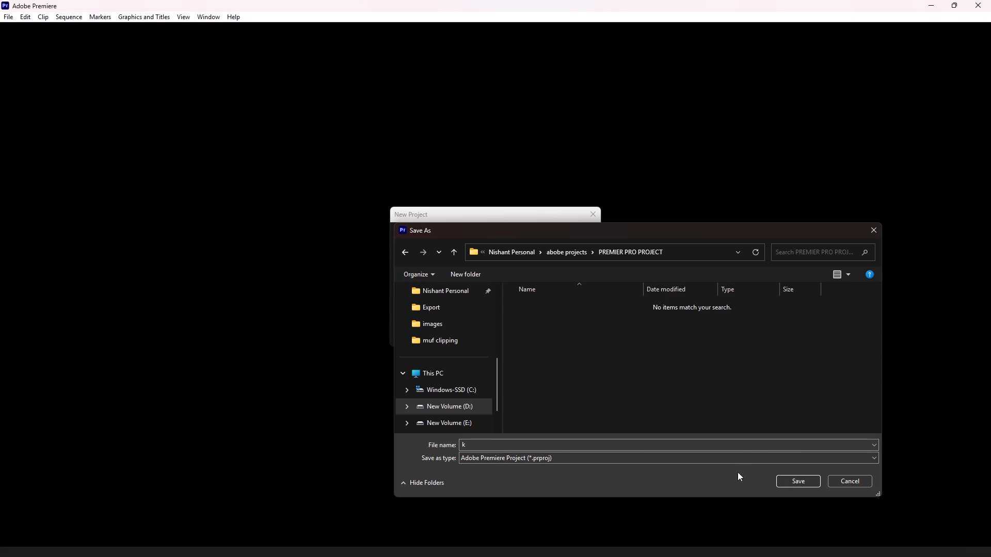
{"action": "left_click", "coordinate": [486, 441]}
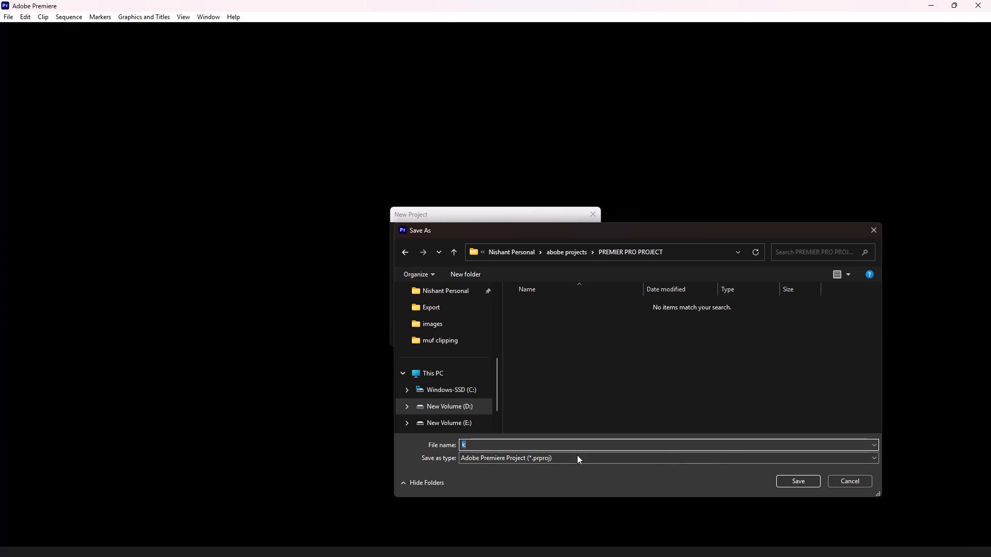
{"action": "left_click", "coordinate": [788, 480]}
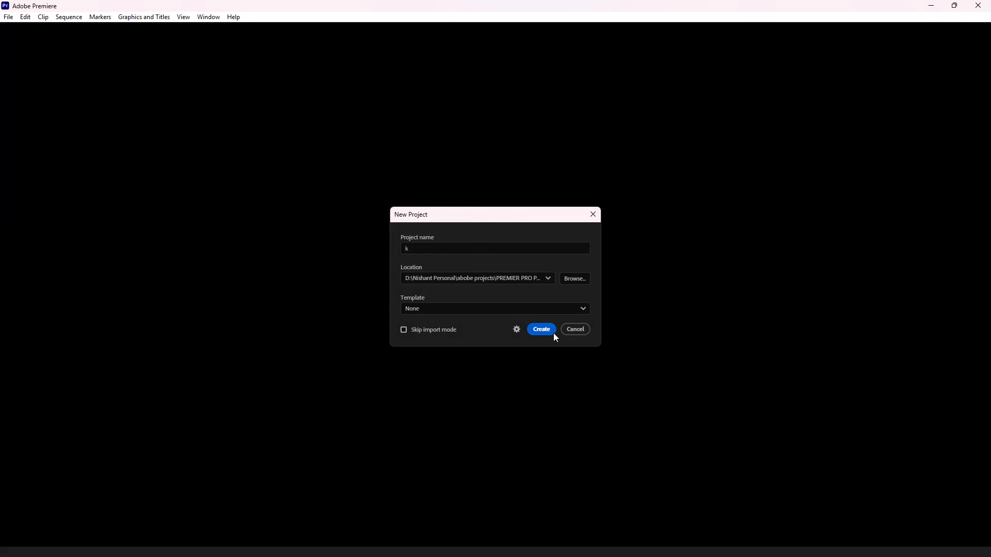
{"action": "left_click", "coordinate": [549, 332]}
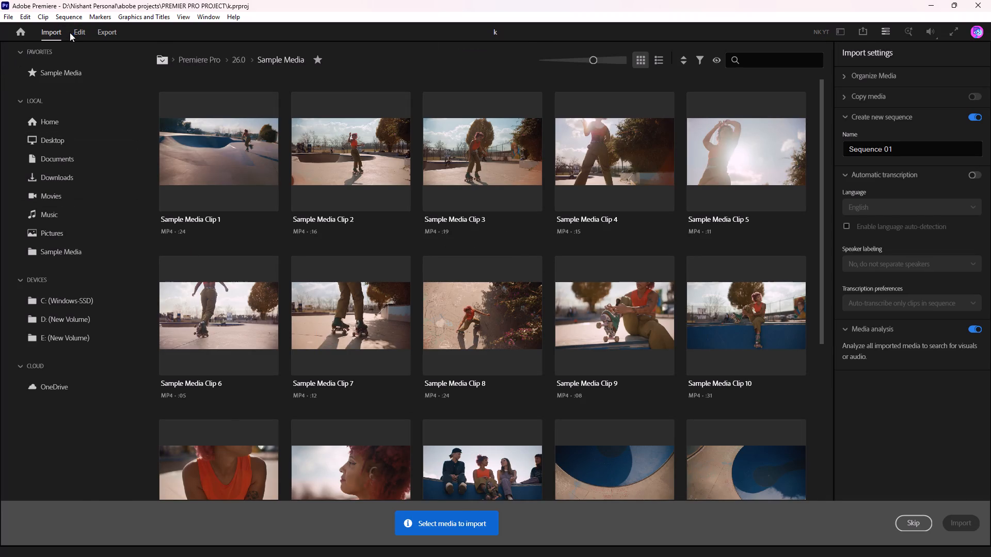
Skip importing media by going straight to the editing workspace, and save the project.
{"action": "left_click", "coordinate": [83, 34]}
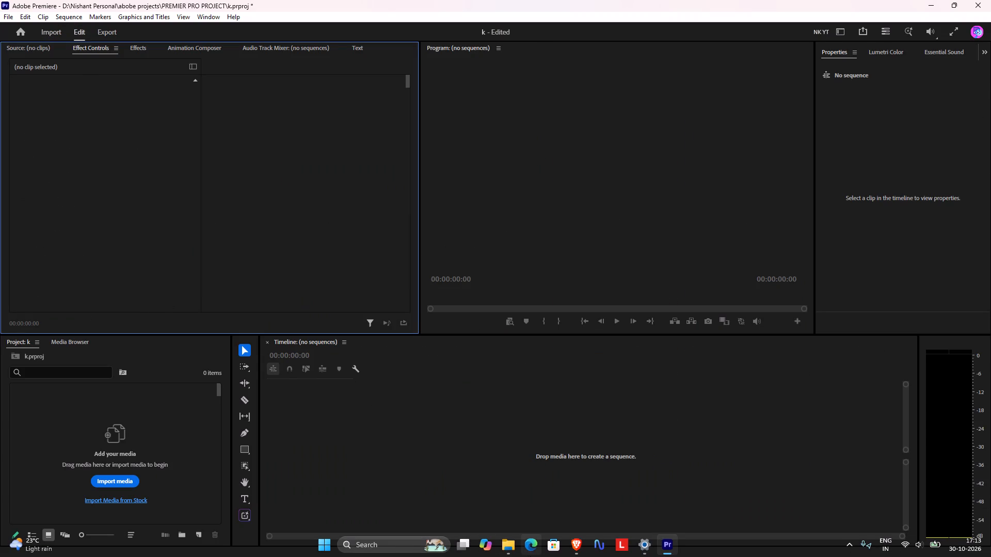
{"action": "left_click", "coordinate": [510, 552]}
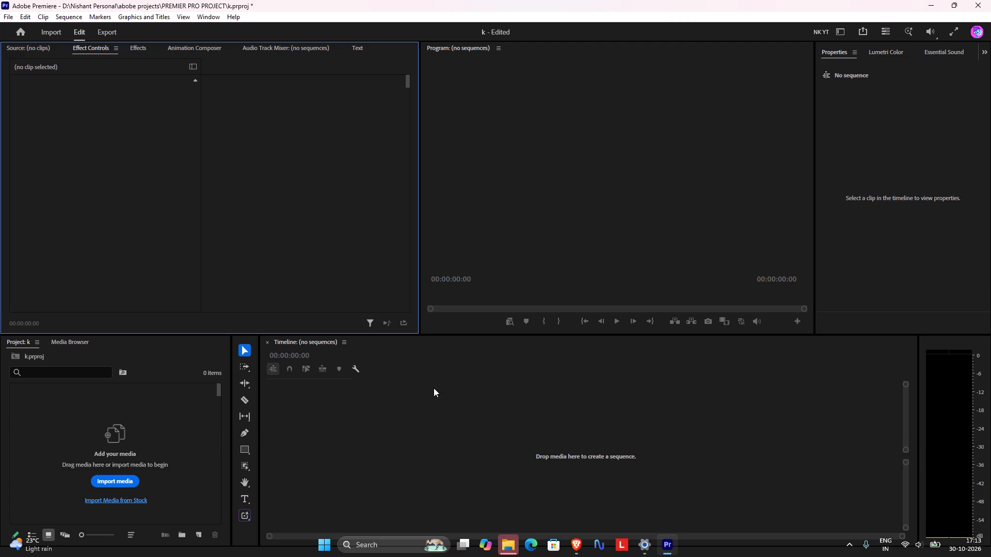
{"action": "left_click", "coordinate": [441, 428]}
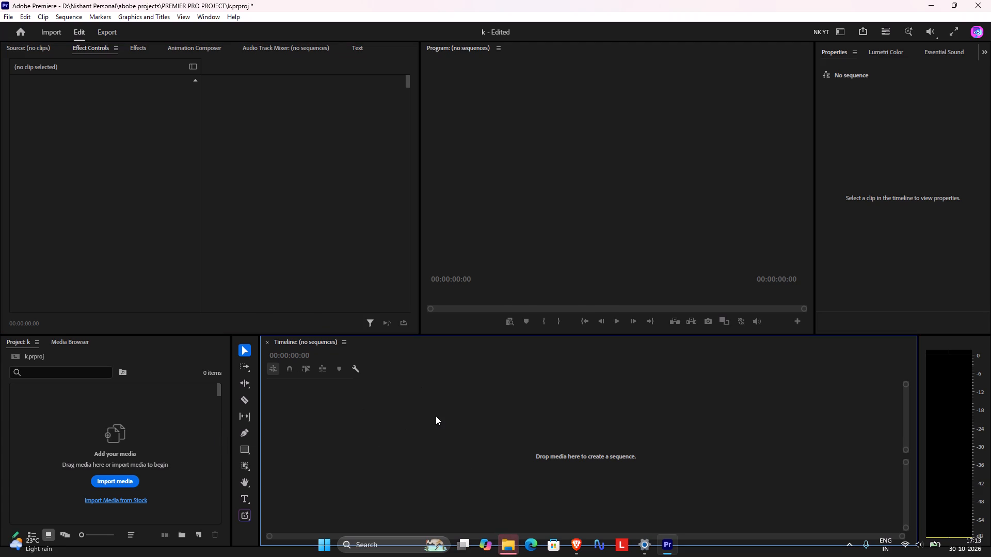
{"action": "key", "text": "ctrl+s"}
Switch to File Explorer, close the last Adobe 2026 tab, and check the ruff and PREMIER PRO PROJECT folders.
{"action": "left_click", "coordinate": [508, 550]}
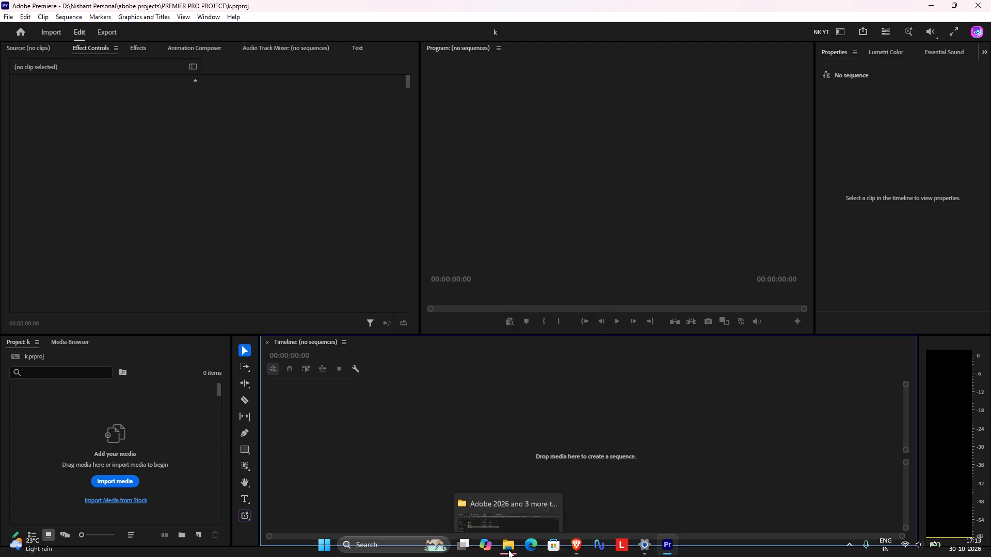
{"action": "left_click", "coordinate": [508, 546]}
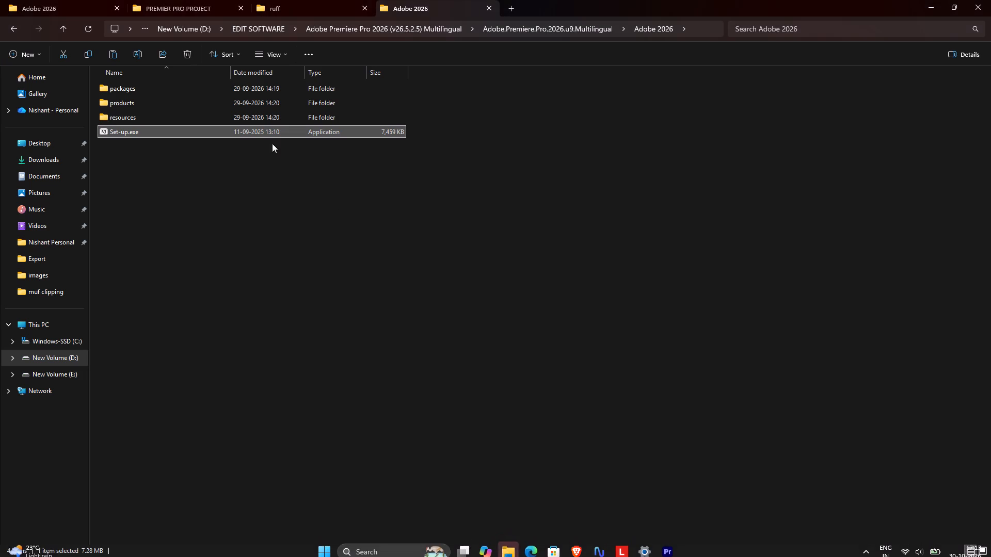
{"action": "left_click", "coordinate": [493, 11]}
{"action": "left_click", "coordinate": [303, 10]}
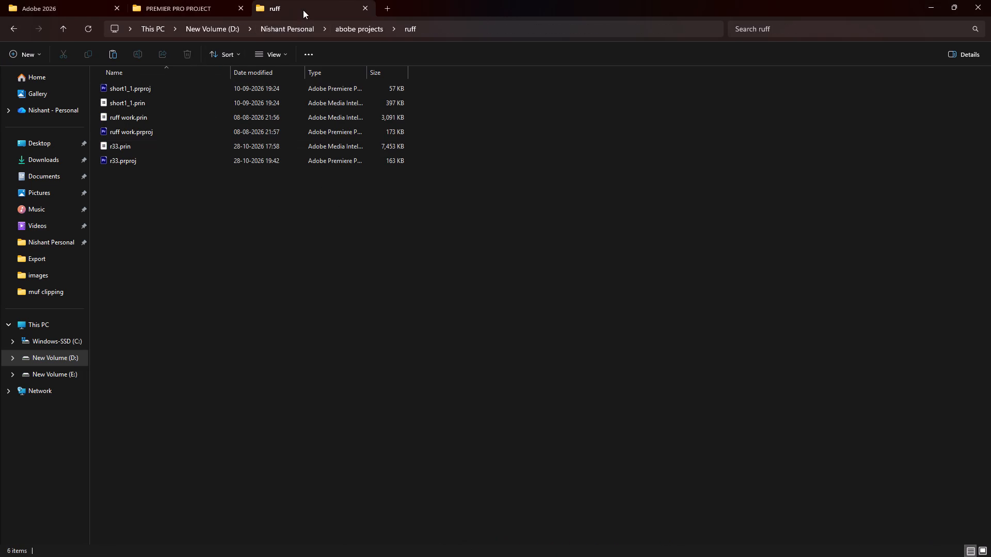
{"action": "left_click", "coordinate": [196, 2]}
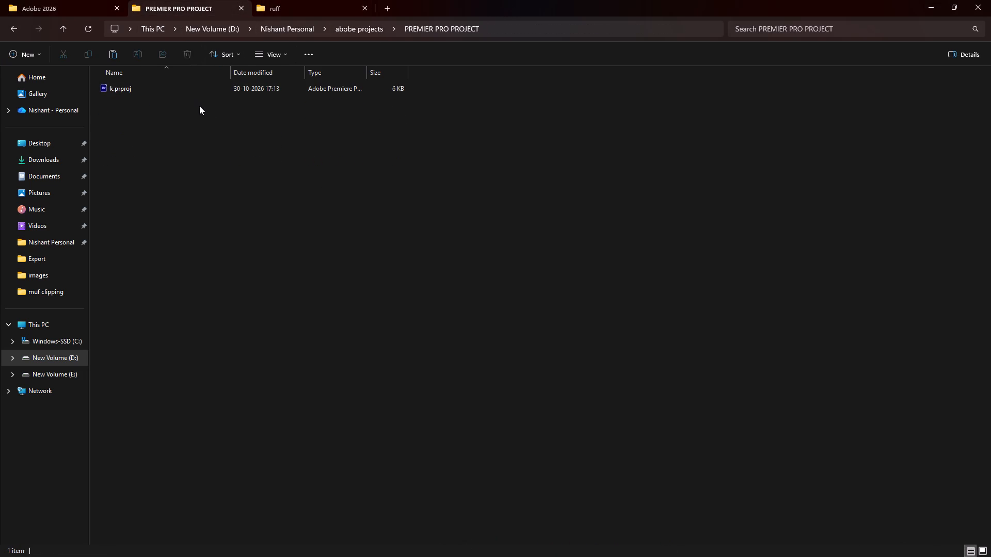
{"action": "left_click", "coordinate": [15, 31]}
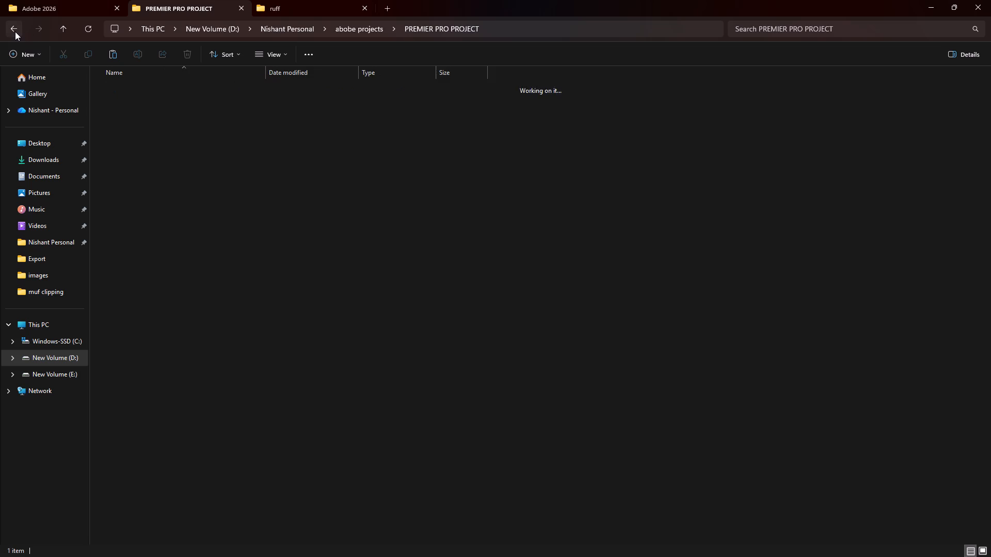
{"action": "left_click", "coordinate": [149, 215]}
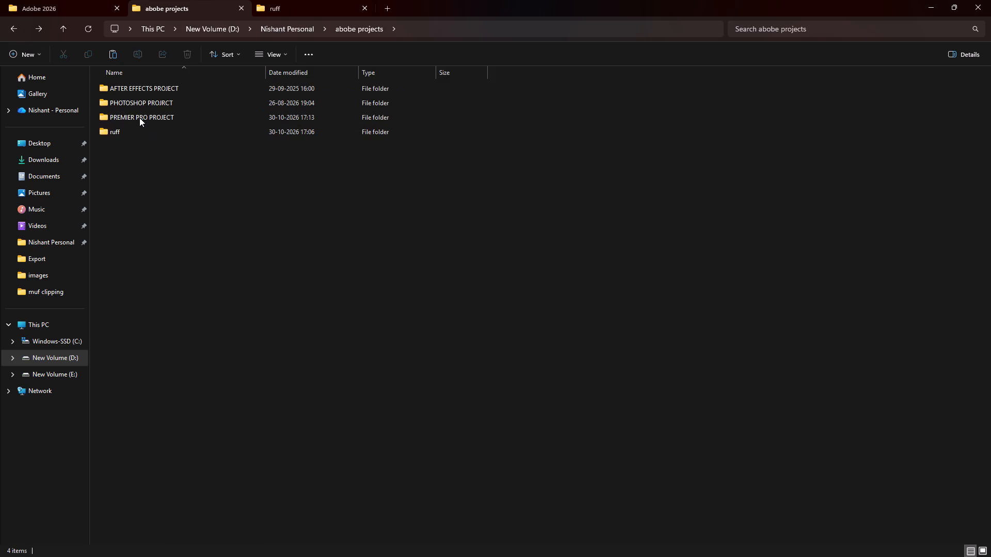
{"action": "double_click", "coordinate": [139, 118]}
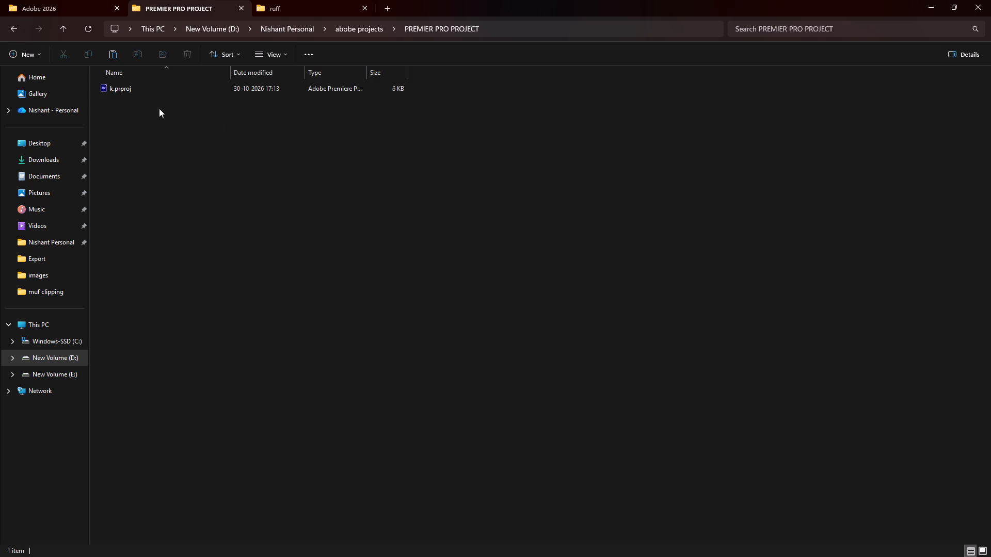
Move all the r33, ruff work and short1_1 project files from the ruff folder into PREMIER PRO PROJECT.
{"action": "left_click", "coordinate": [307, 0]}
{"action": "left_click_drag", "start_coordinate": [218, 209], "coordinate": [230, 72]}
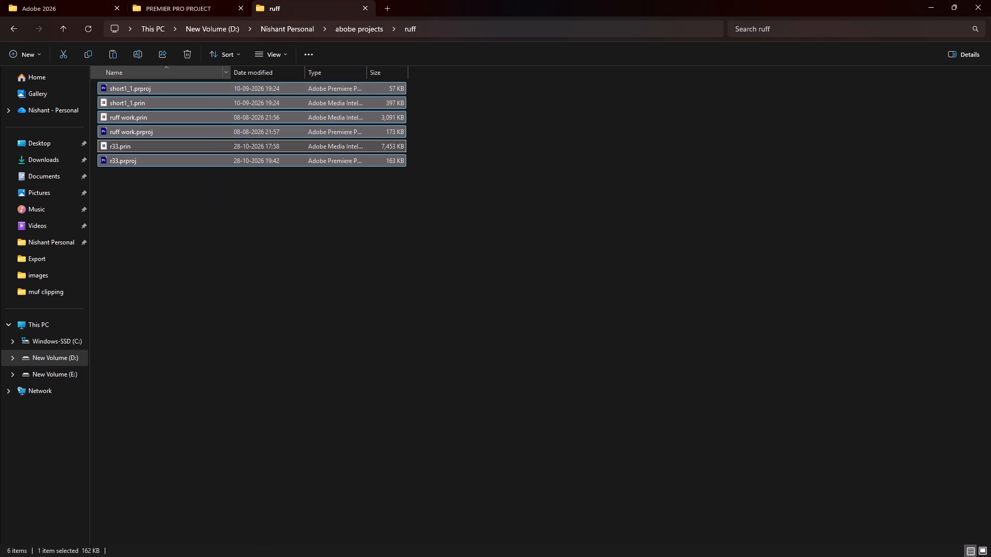
{"action": "key", "text": "ctrl+x"}
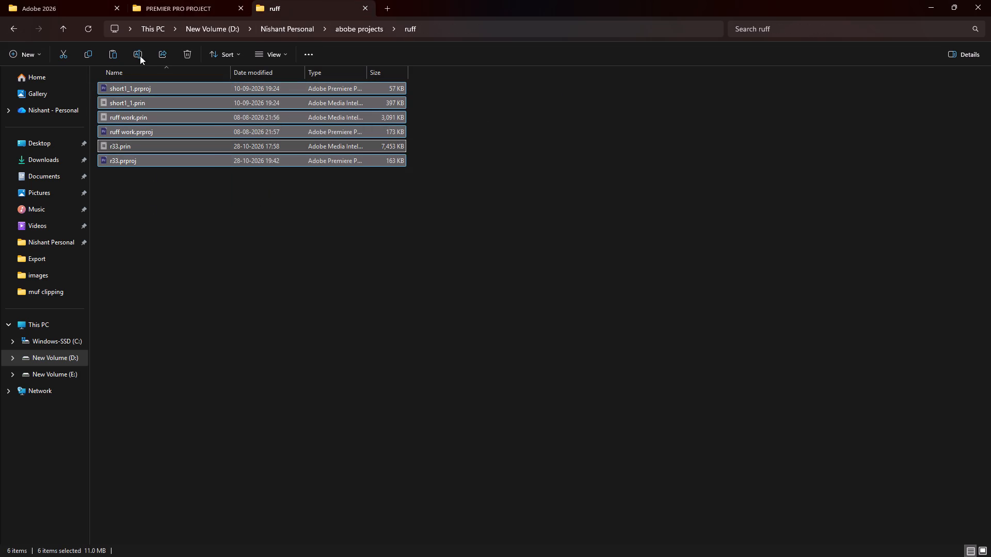
{"action": "left_click", "coordinate": [187, 0]}
{"action": "left_click", "coordinate": [240, 211]}
{"action": "key", "text": "ctrl+v"}
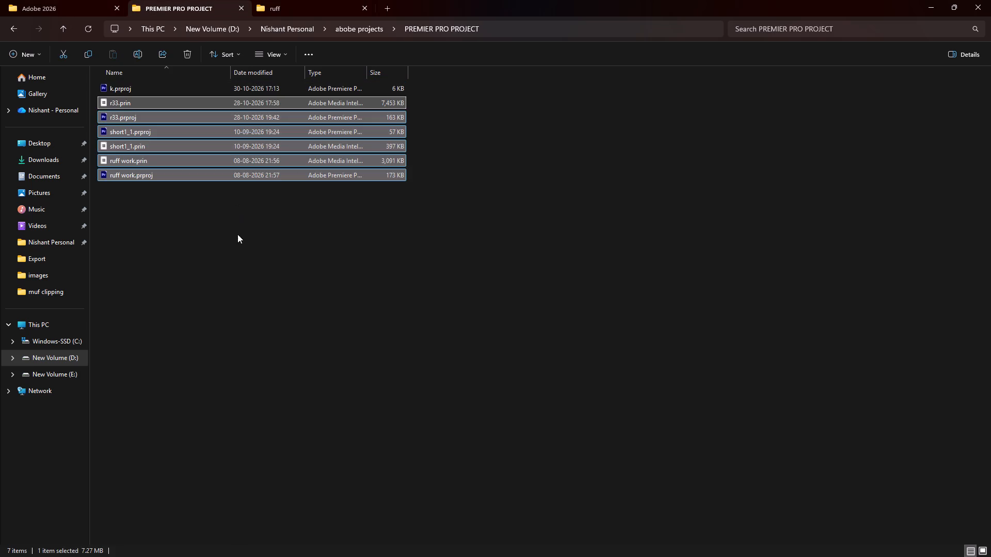
{"action": "left_click", "coordinate": [228, 265]}
Delete the emptied ruff folder from abobe projects and reopen the PREMIER PRO PROJECT folder.
{"action": "left_click", "coordinate": [13, 26]}
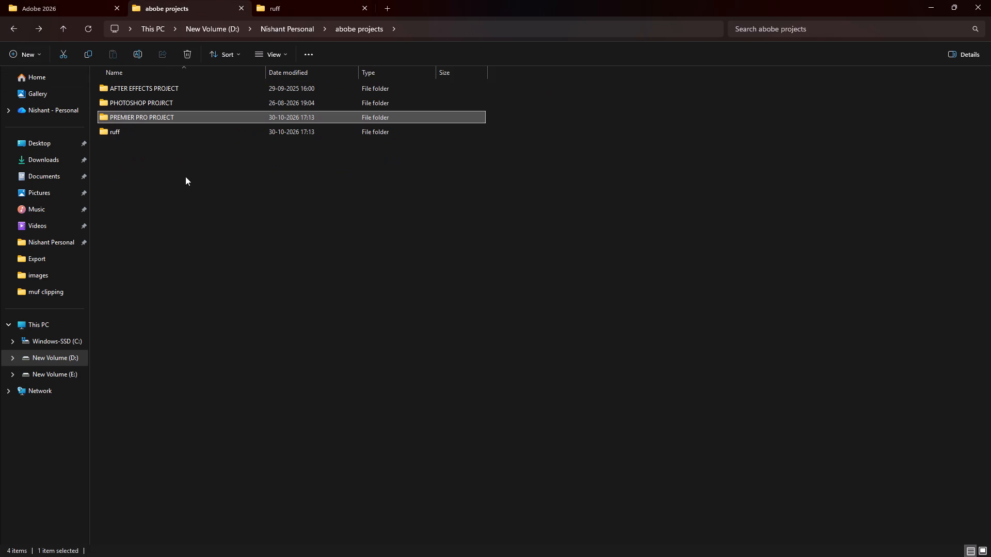
{"action": "left_click", "coordinate": [188, 195]}
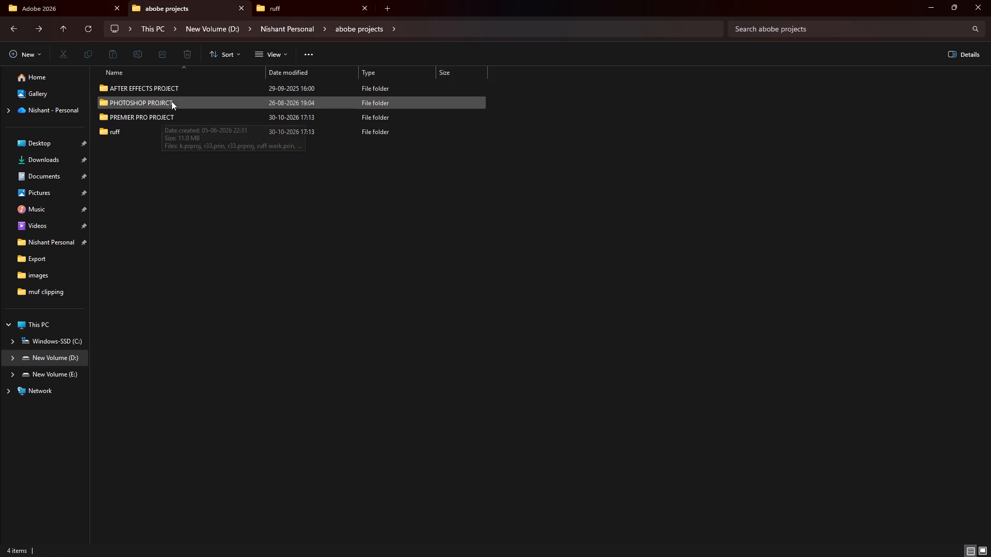
{"action": "left_click", "coordinate": [161, 109]}
{"action": "left_click", "coordinate": [159, 121]}
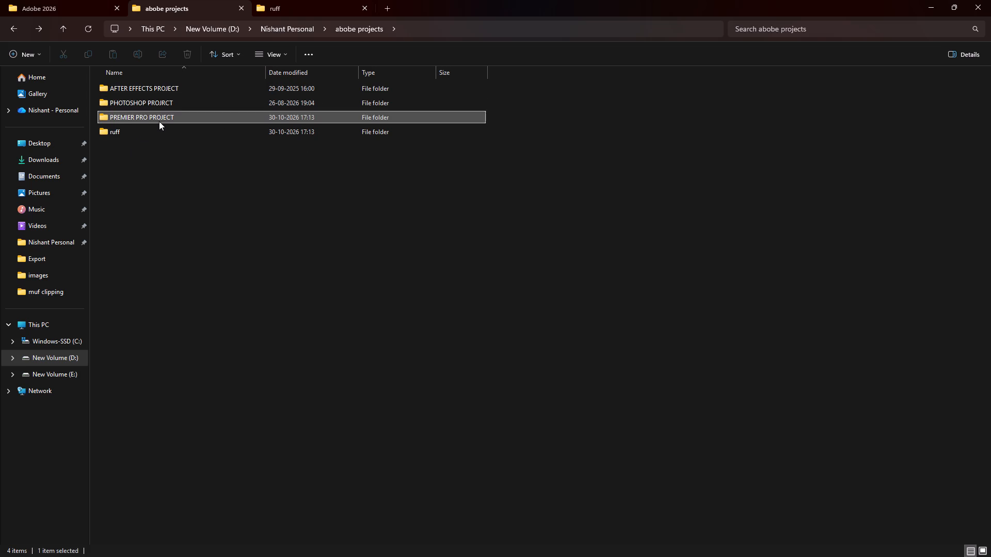
{"action": "double_click", "coordinate": [148, 135]}
{"action": "left_click", "coordinate": [10, 29]}
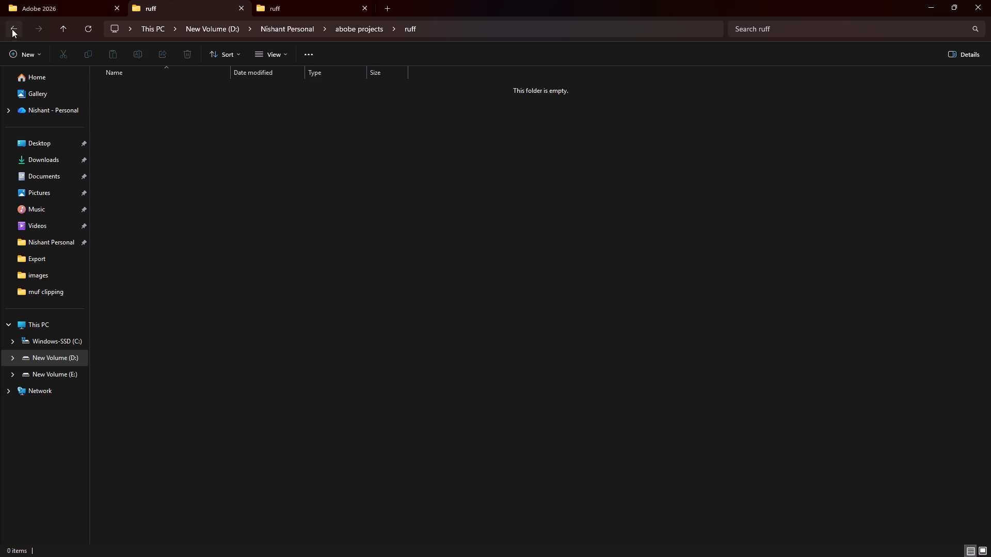
{"action": "key", "text": "Delete"}
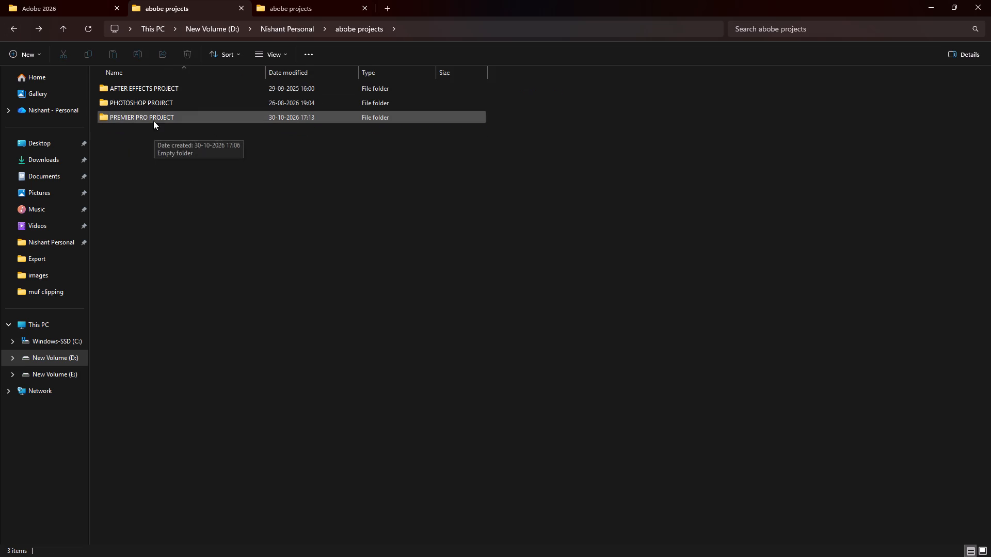
{"action": "left_click", "coordinate": [153, 113]}
{"action": "left_click", "coordinate": [154, 113]}
{"action": "left_click", "coordinate": [236, 207]}
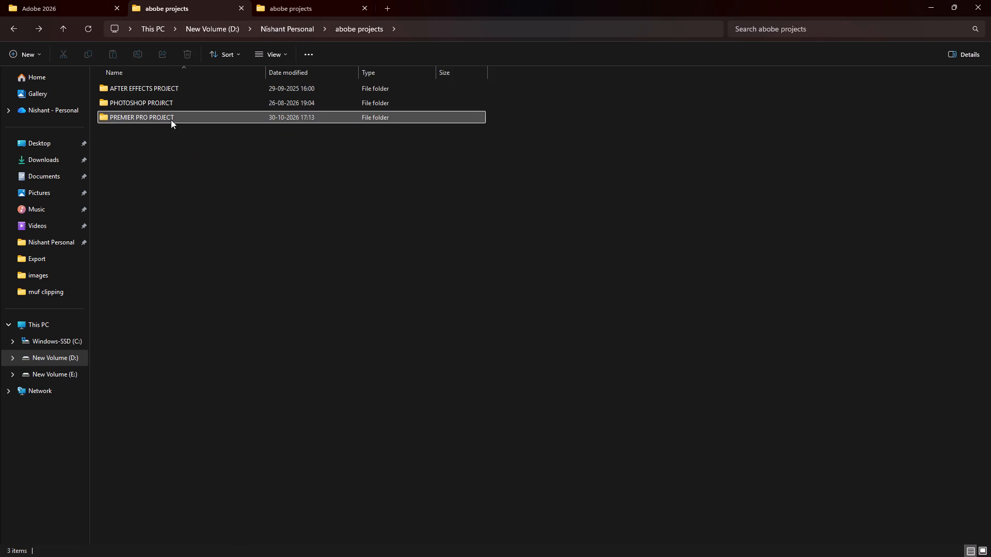
{"action": "double_click", "coordinate": [171, 120]}
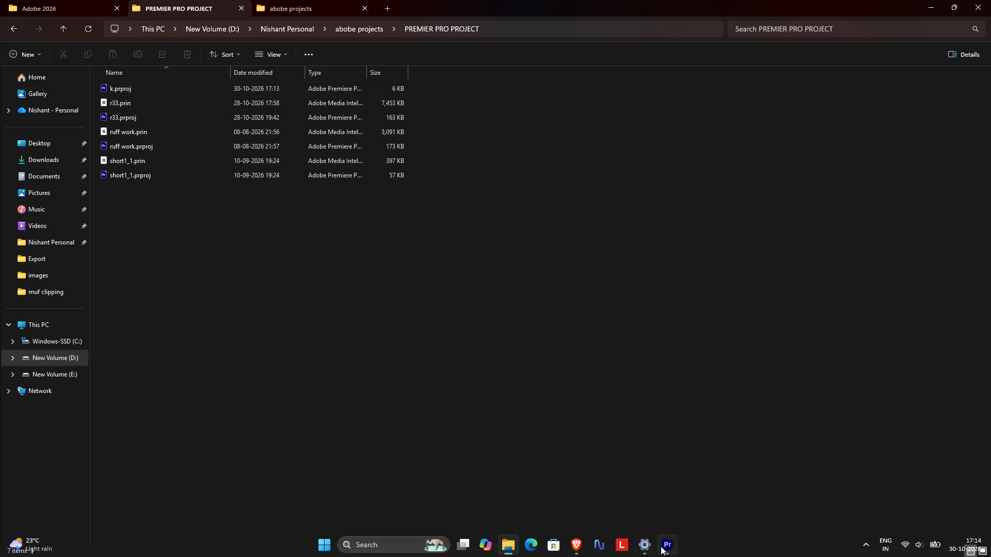
Switch to Adobe Premiere and open the existing project r33.prproj from the PREMIER PRO PROJECT folder.
{"action": "left_click", "coordinate": [669, 556]}
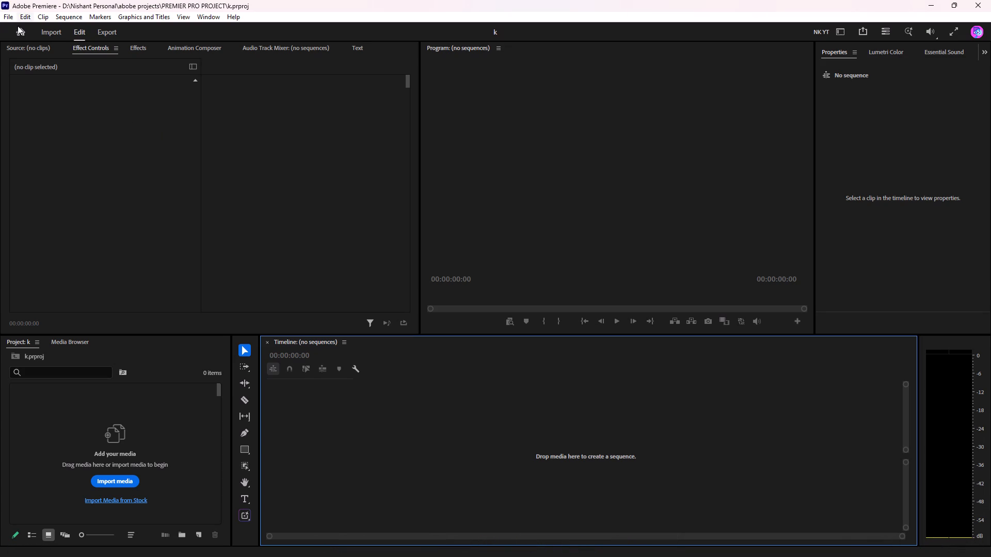
{"action": "left_click", "coordinate": [21, 32]}
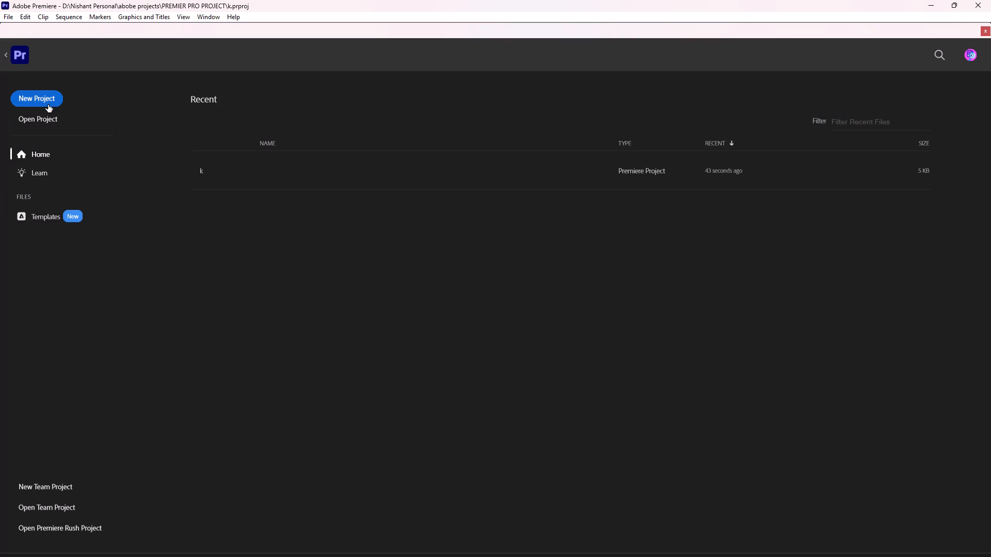
{"action": "left_click", "coordinate": [44, 121]}
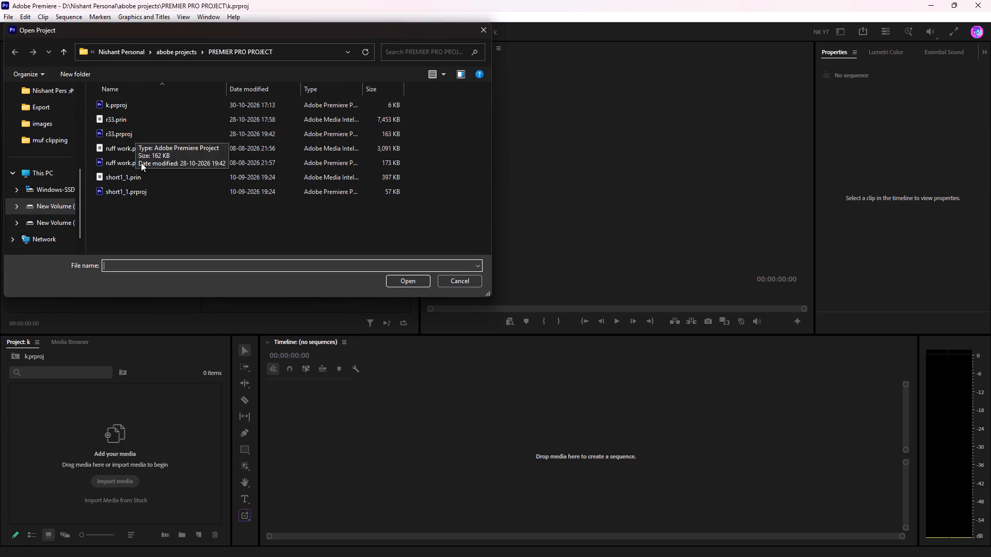
{"action": "double_click", "coordinate": [134, 135]}
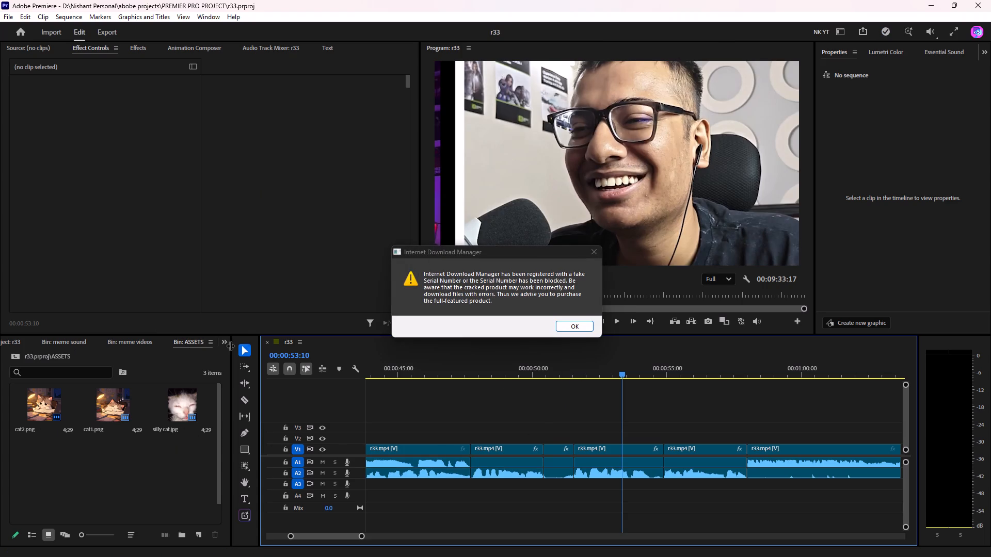
Dismiss the Internet Download Manager pop-ups, exit that program, and check the background apps in the system tray.
{"action": "left_click", "coordinate": [584, 325]}
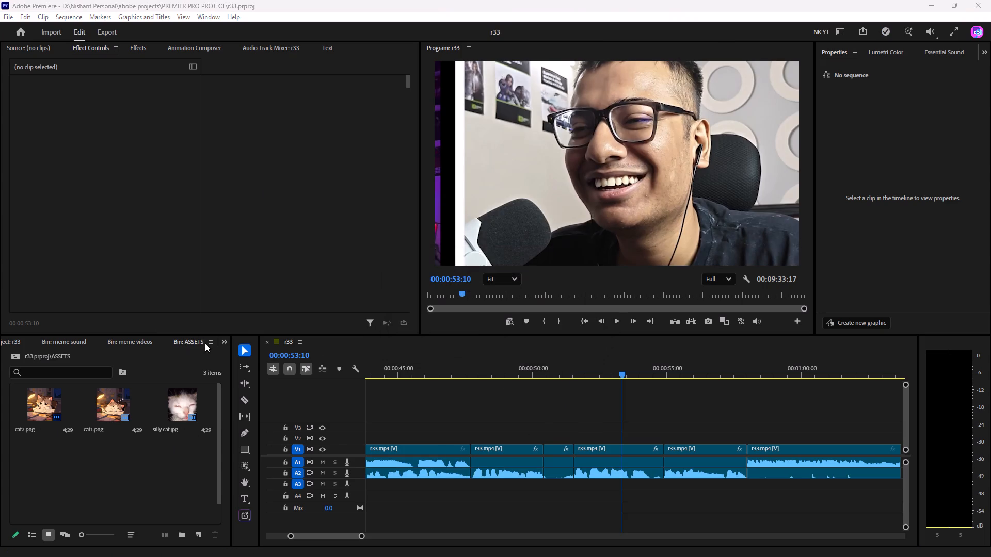
{"action": "left_click", "coordinate": [210, 341]}
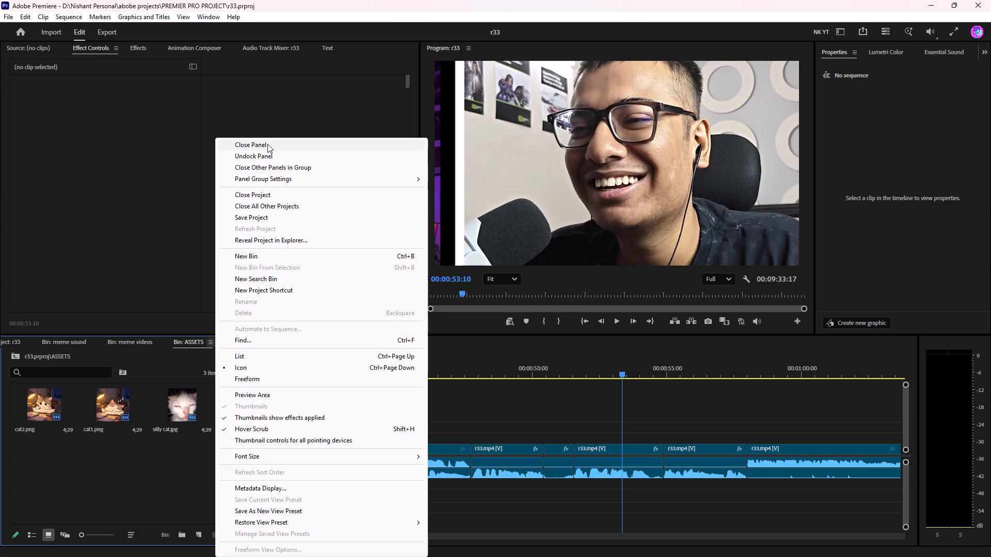
{"action": "left_click", "coordinate": [724, 156]}
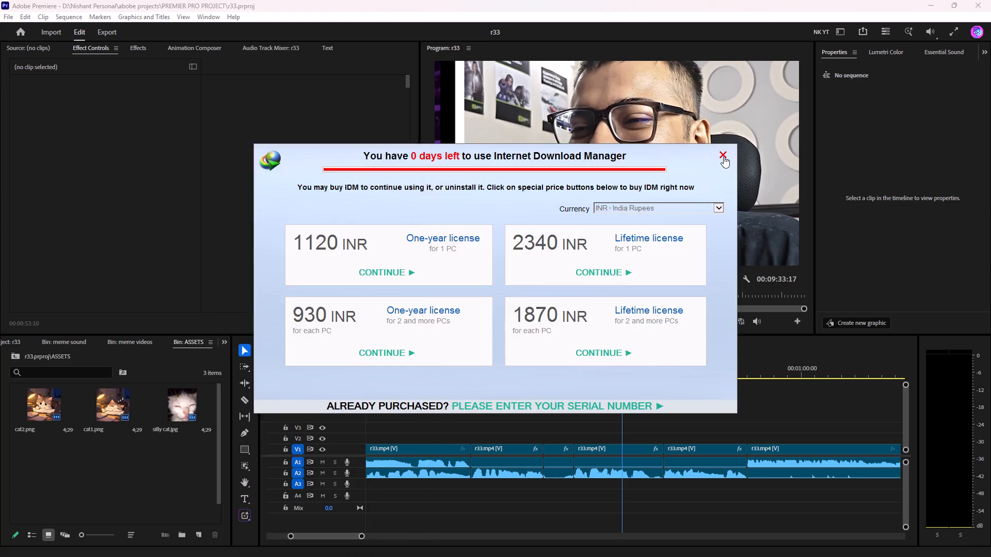
{"action": "left_click", "coordinate": [848, 545]}
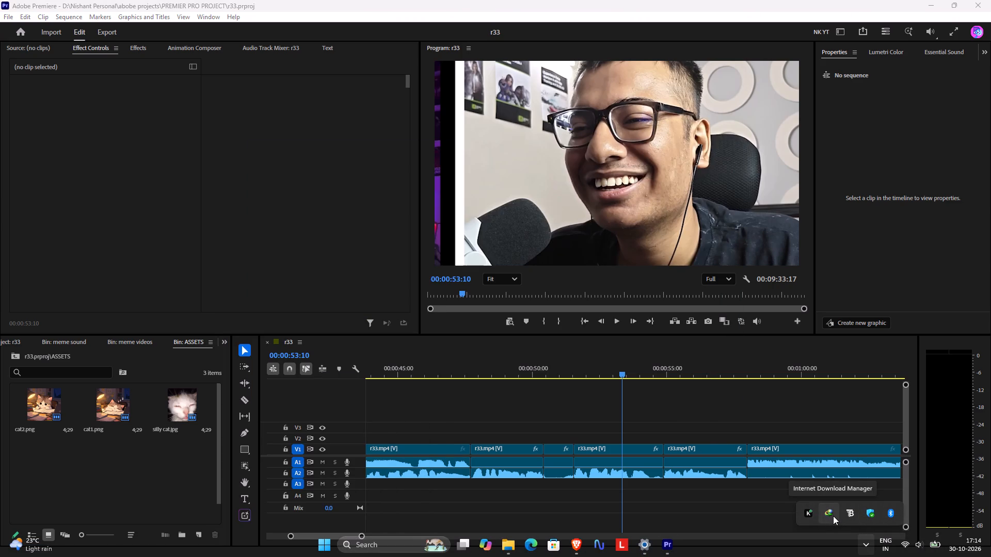
{"action": "right_click", "coordinate": [829, 514]}
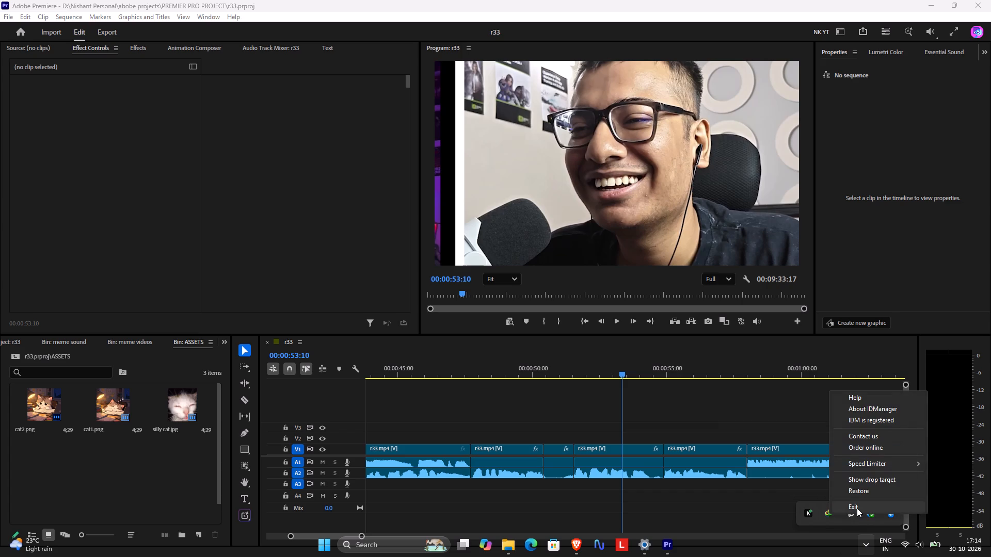
{"action": "left_click", "coordinate": [857, 508]}
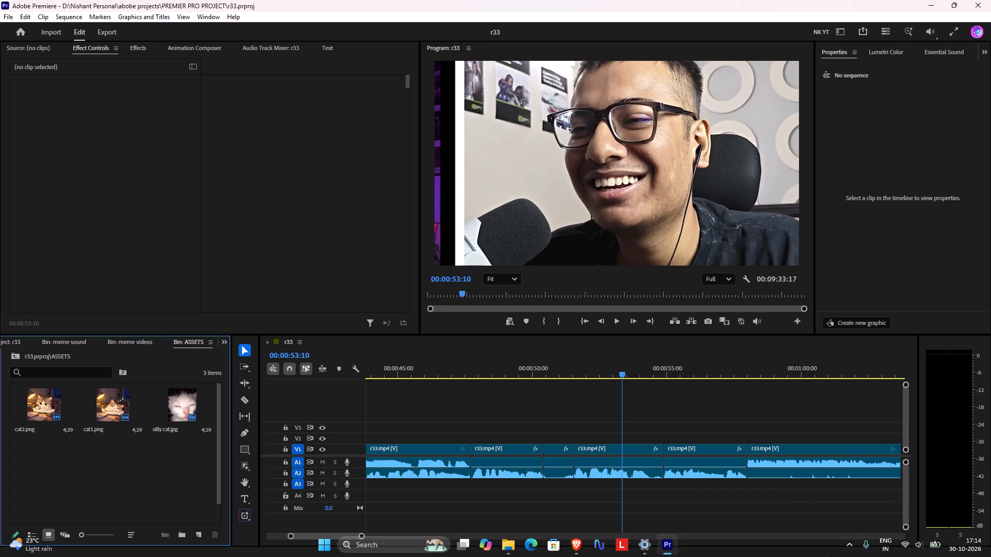
{"action": "left_click", "coordinate": [851, 545]}
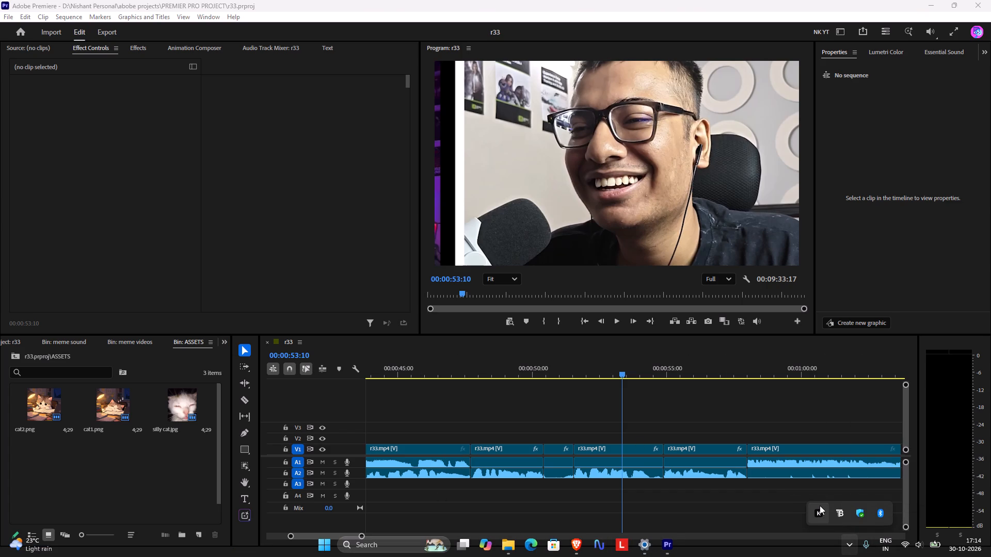
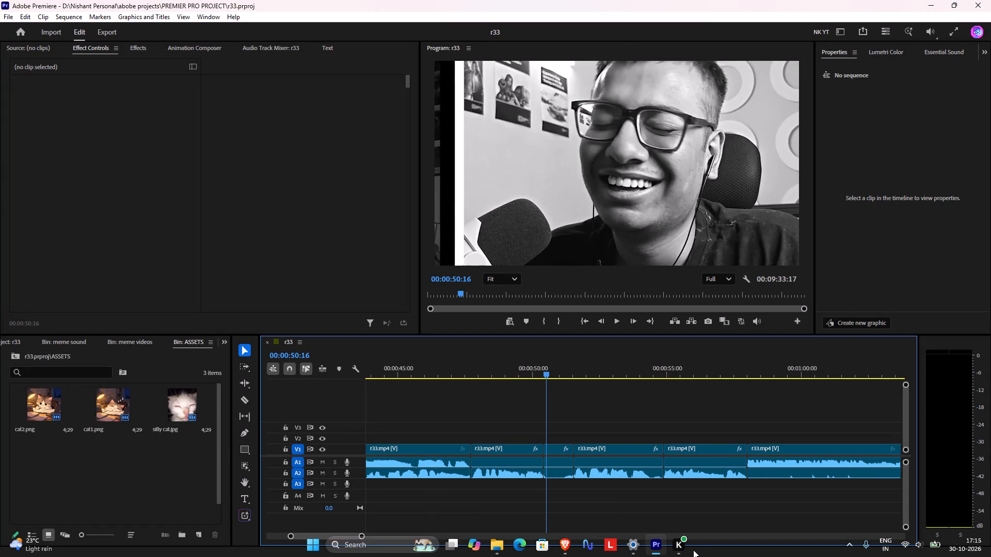
Review the r33 sequence's earlier footage by moving the playhead back to 00:00:48:22 and 00:00:47:05.
{"action": "left_click", "coordinate": [498, 363]}
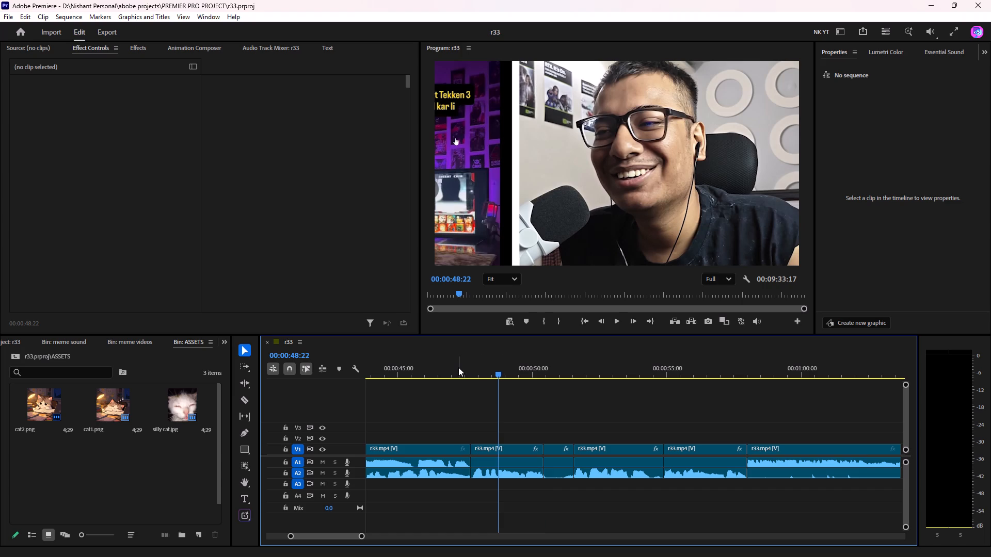
{"action": "left_click", "coordinate": [457, 367]}
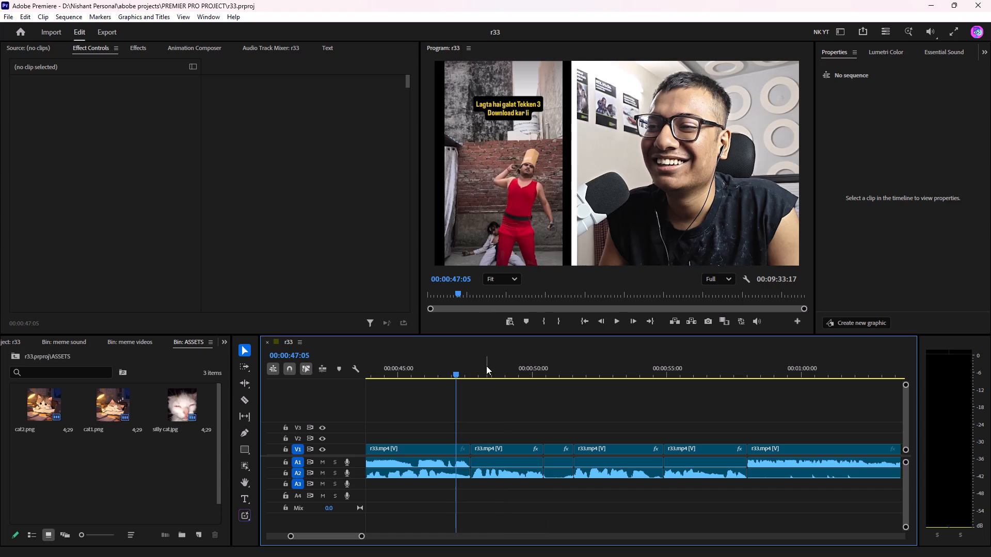
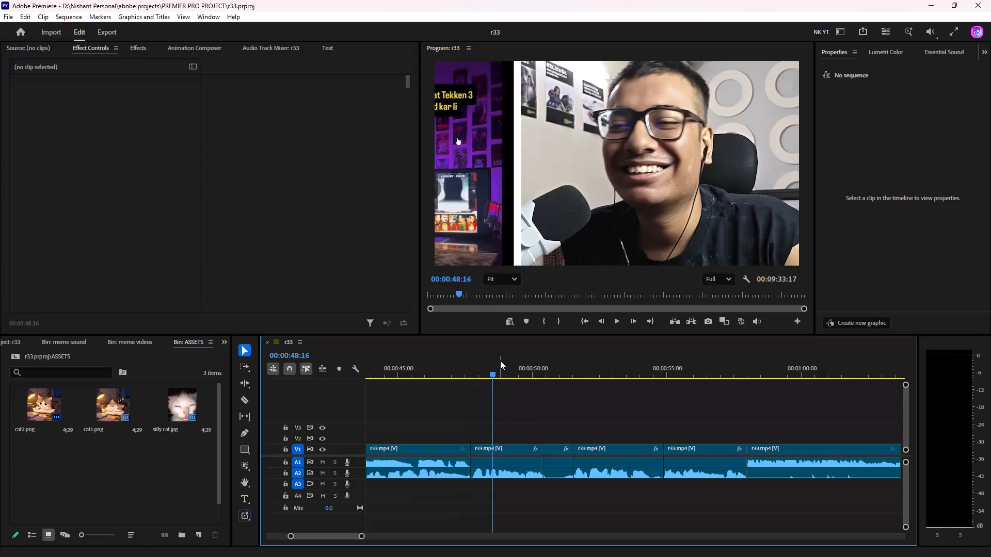
Review the r33 sequence's footage around the Tekken 3 caption at 00:00:49:06, 00:00:47:16 and 00:00:48:11.
{"action": "left_click", "coordinate": [504, 378]}
{"action": "left_click", "coordinate": [512, 367]}
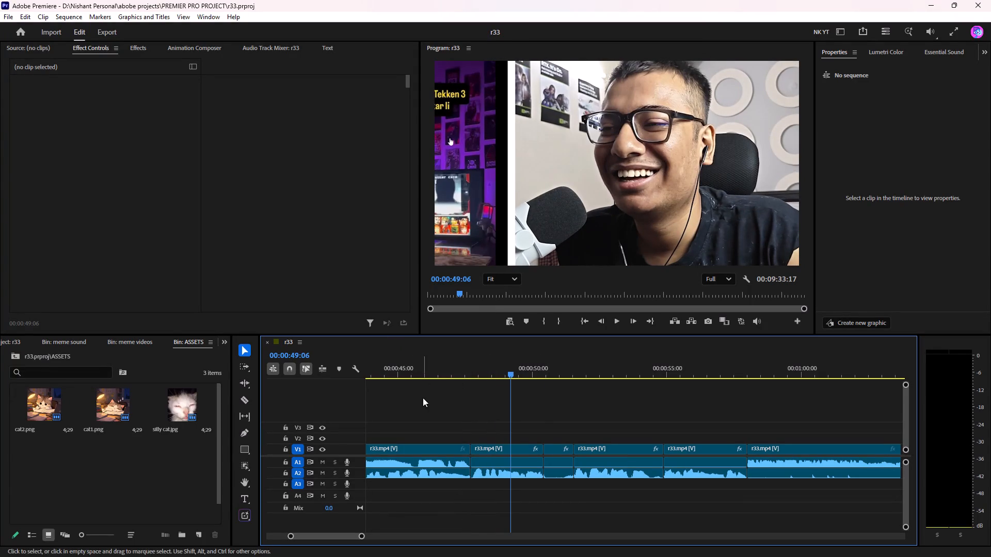
{"action": "left_click", "coordinate": [421, 375]}
{"action": "left_click", "coordinate": [433, 366]}
{"action": "left_click", "coordinate": [467, 367]}
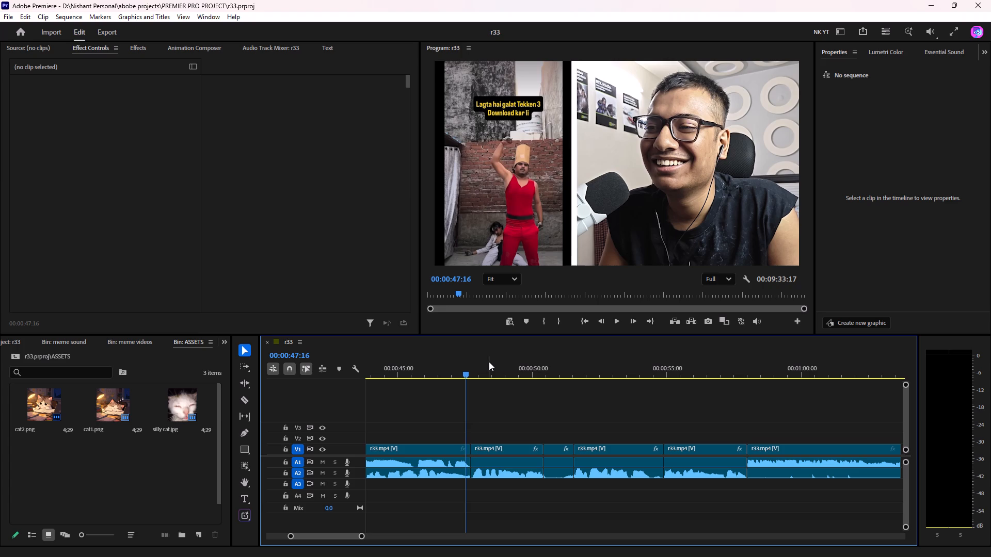
{"action": "left_click", "coordinate": [490, 366]}
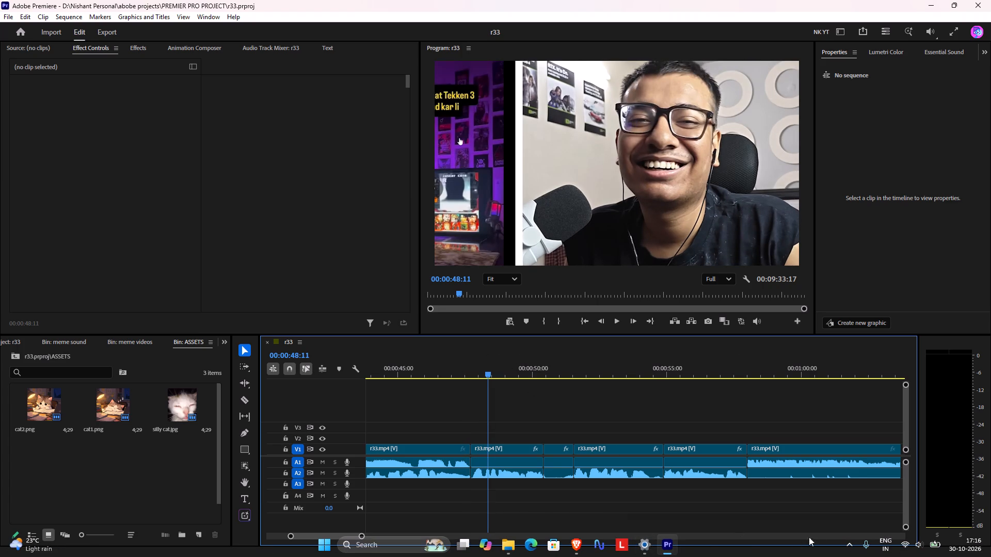
Show the hidden background apps in the system tray.
{"action": "left_click", "coordinate": [843, 545]}
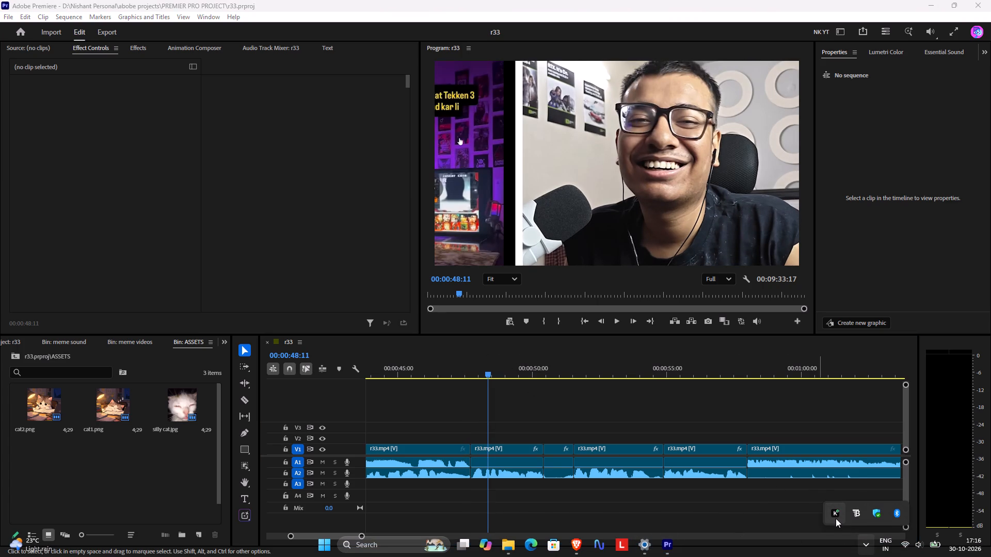
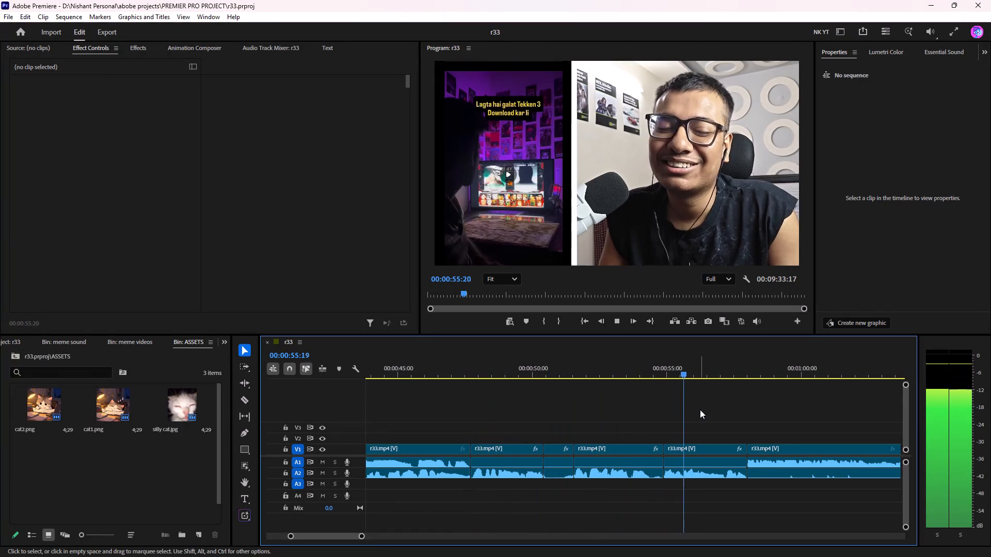
Pause the r33 sequence's playback at about 00:00:56:21.
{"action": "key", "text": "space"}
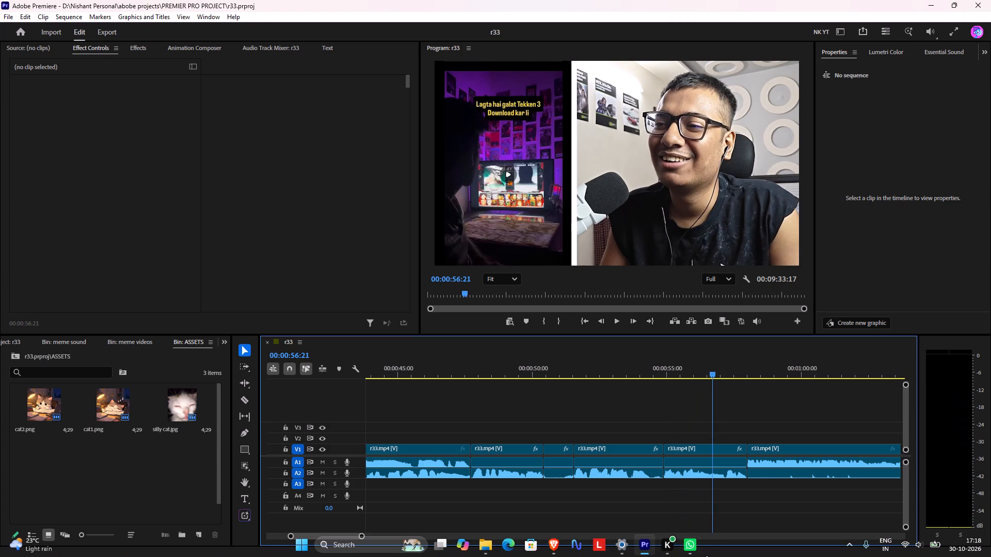
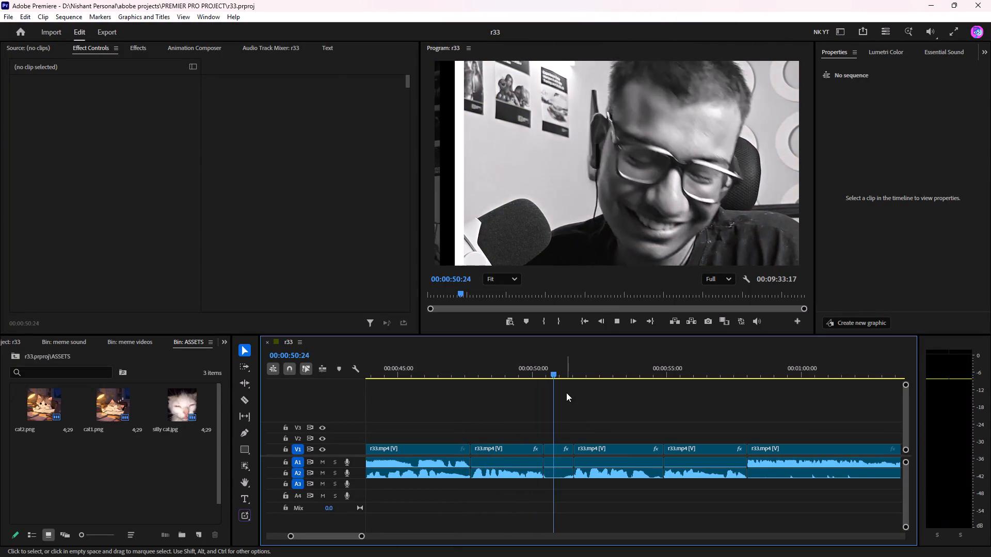
Stop the r33 sequence's playback with the playhead at 00:00:50:25 and save the project.
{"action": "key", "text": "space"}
{"action": "left_click", "coordinate": [555, 364]}
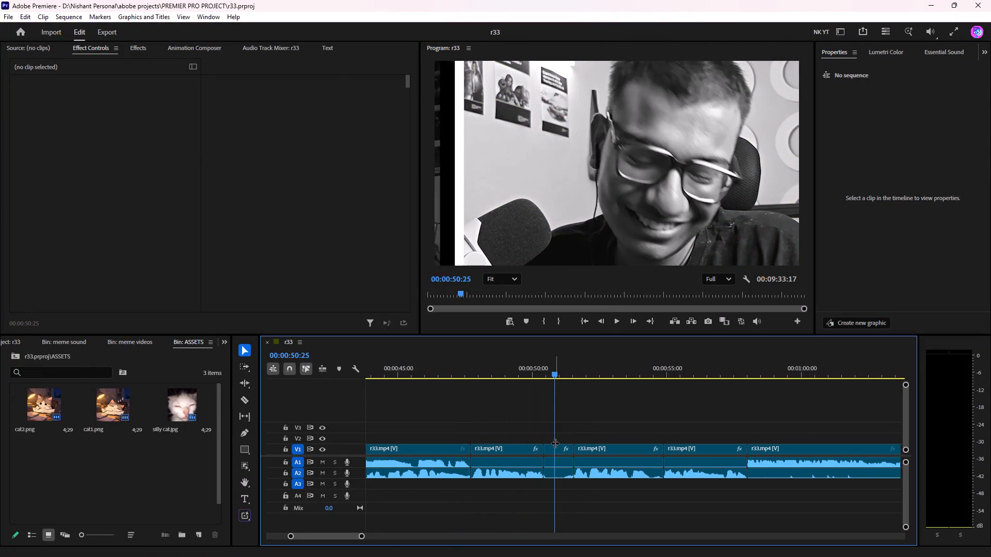
{"action": "key", "text": "ctrl+s"}
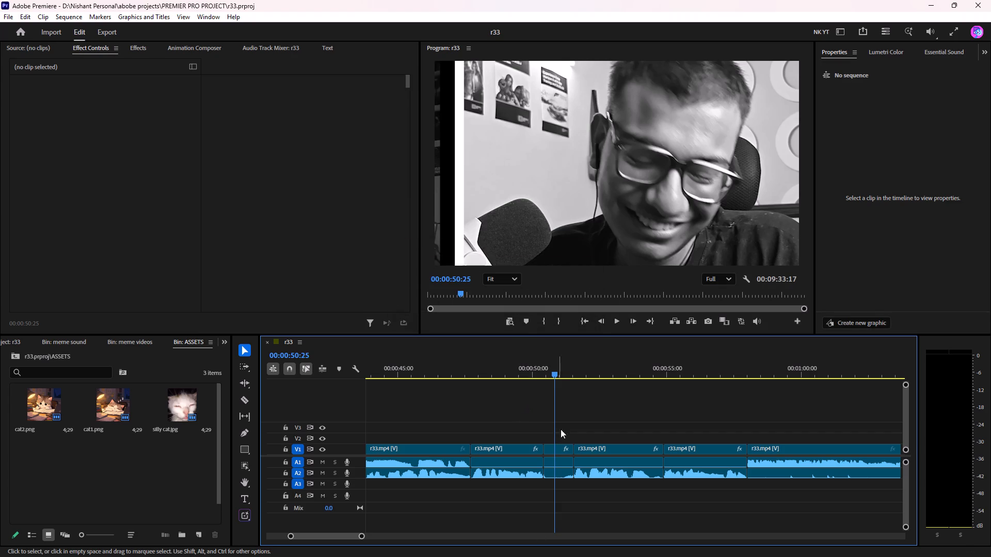
Return the transform by nk effect preset from the NK audio folder to the top level of Presets.
{"action": "left_click", "coordinate": [132, 48]}
{"action": "left_click", "coordinate": [7, 81]}
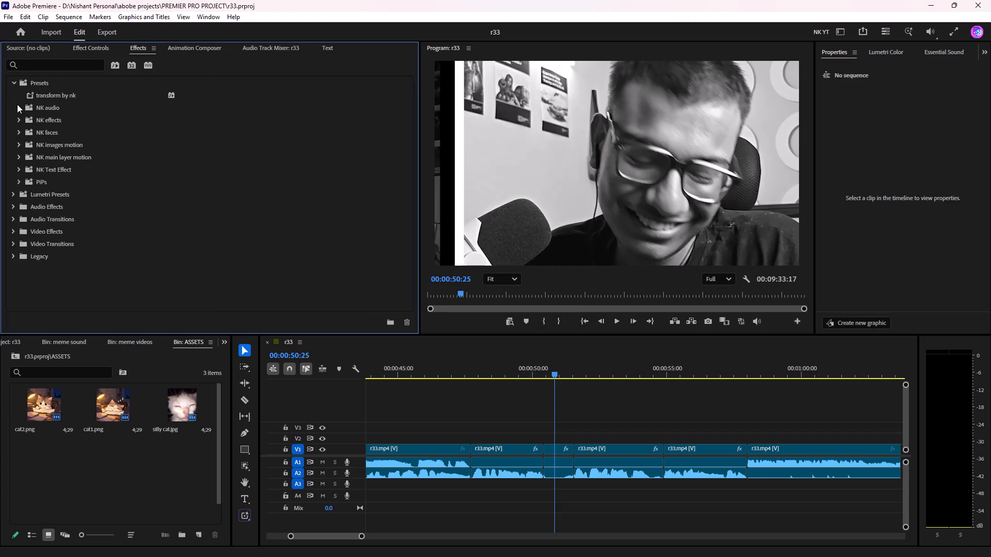
{"action": "left_click", "coordinate": [15, 101]}
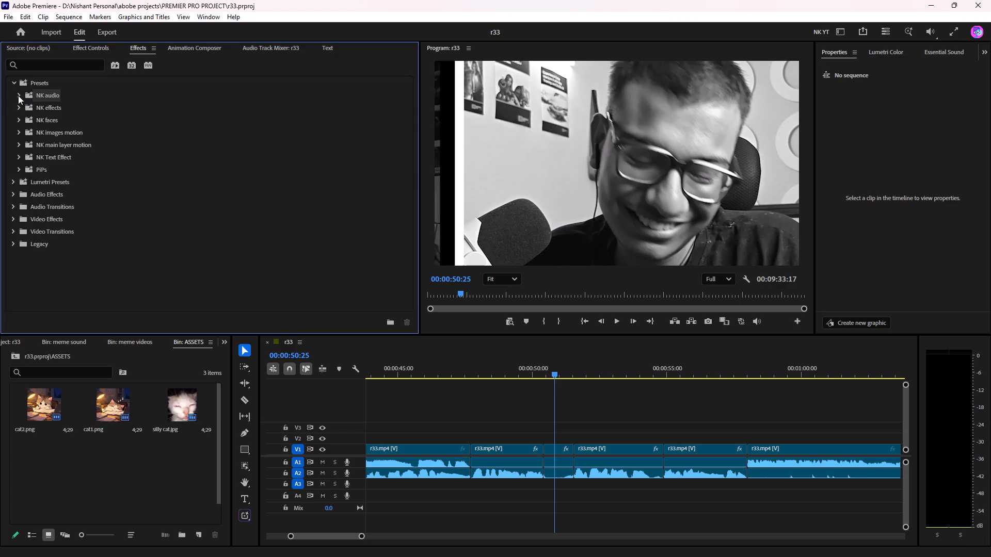
{"action": "left_click", "coordinate": [18, 95]}
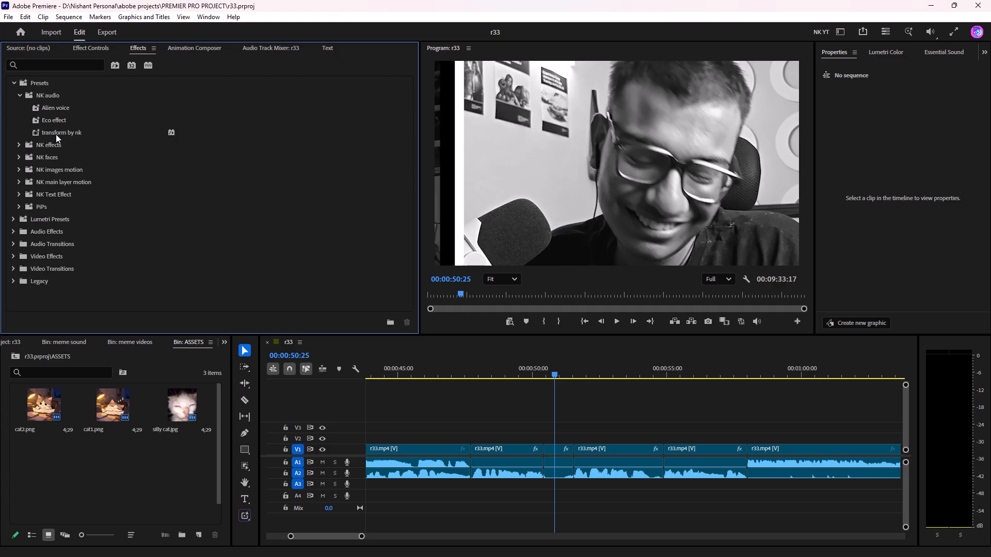
{"action": "left_click_drag", "start_coordinate": [56, 134], "coordinate": [62, 87]}
{"action": "left_click_drag", "start_coordinate": [62, 87], "coordinate": [42, 82]}
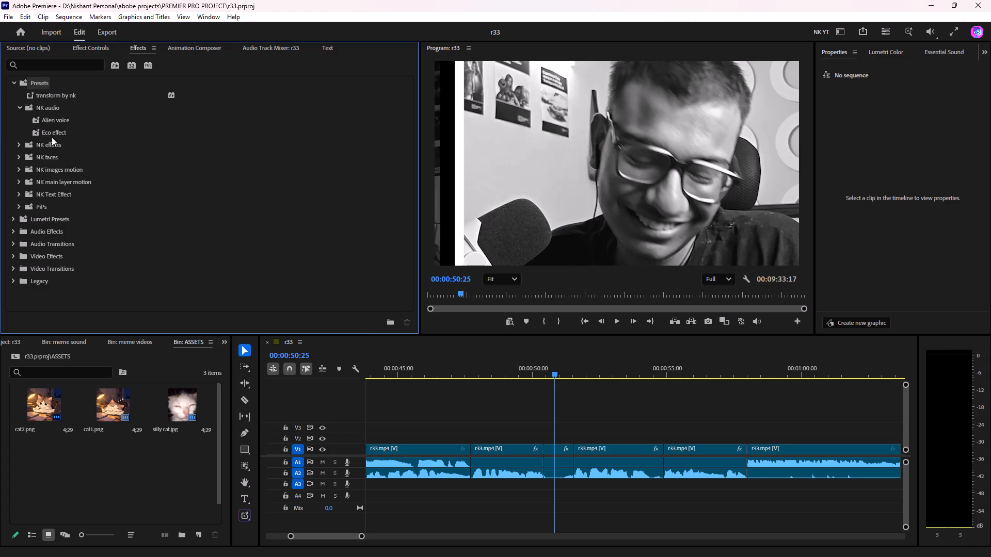
Apply the Eco effect audio preset to the short r33.mp4 clip just after 00:00:50 and play the section through to 00:00:55:24.
{"action": "left_click_drag", "start_coordinate": [51, 131], "coordinate": [572, 460]}
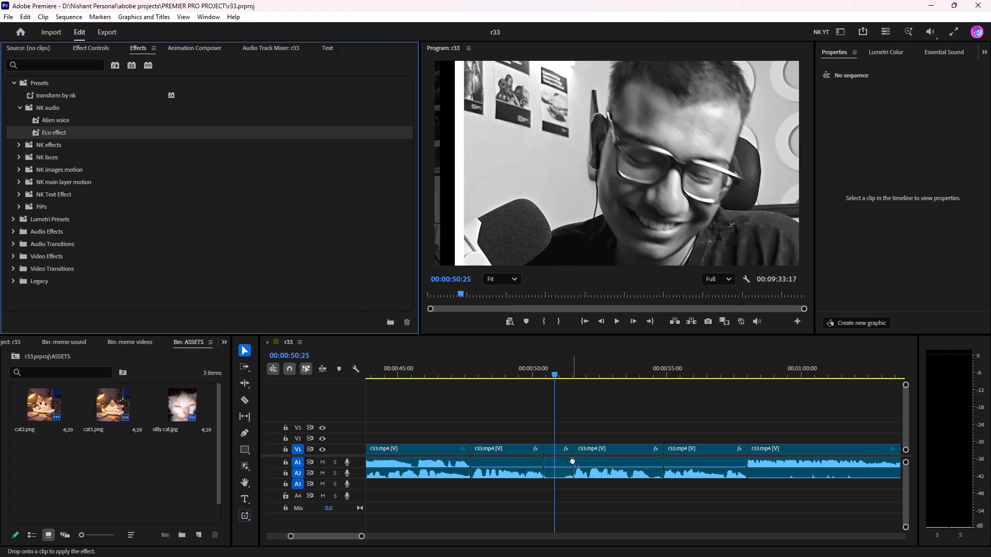
{"action": "left_click_drag", "start_coordinate": [572, 460], "coordinate": [570, 469]}
{"action": "left_click", "coordinate": [539, 373]}
{"action": "key", "text": "space"}
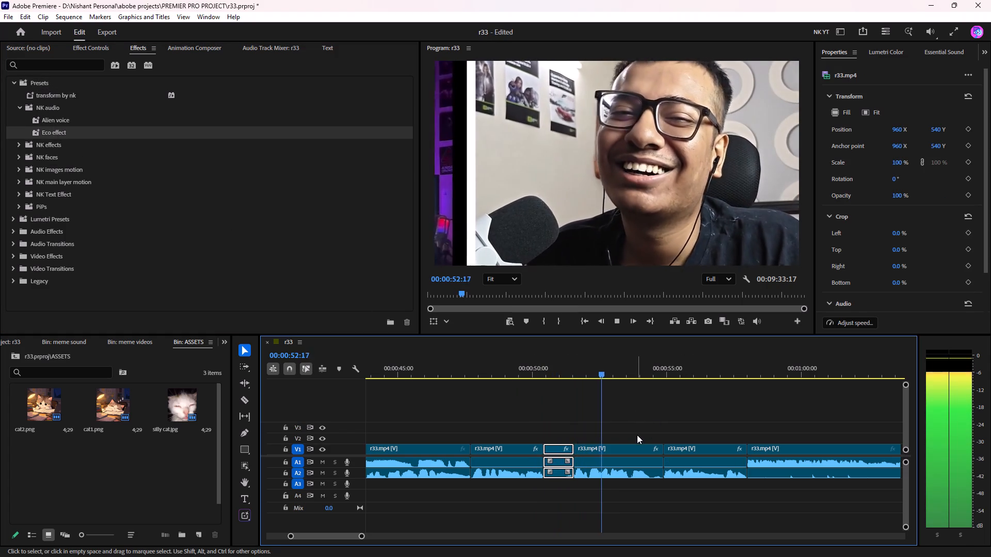
{"action": "scroll", "coordinate": [639, 418], "scroll_direction": "down", "scroll_amount": 8}
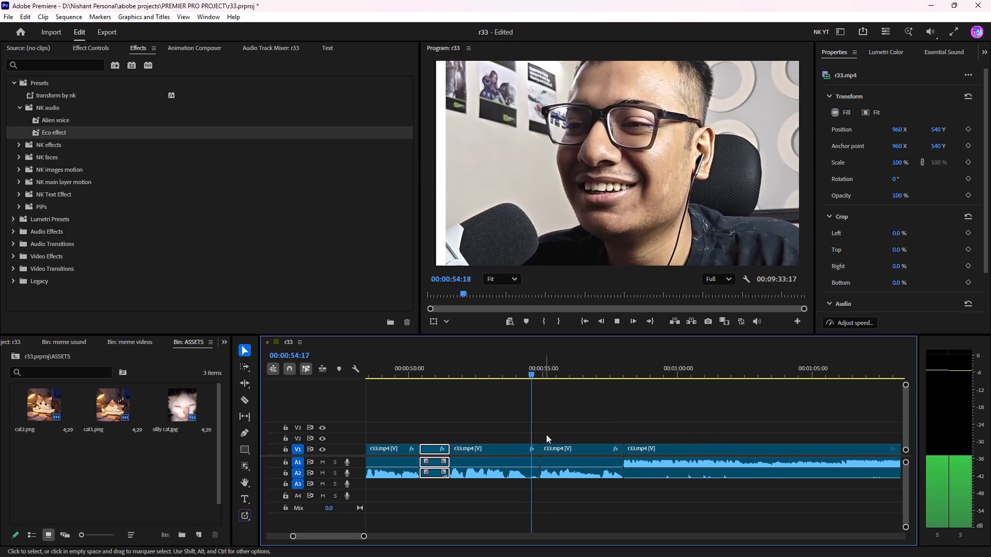
{"action": "key", "text": "space"}
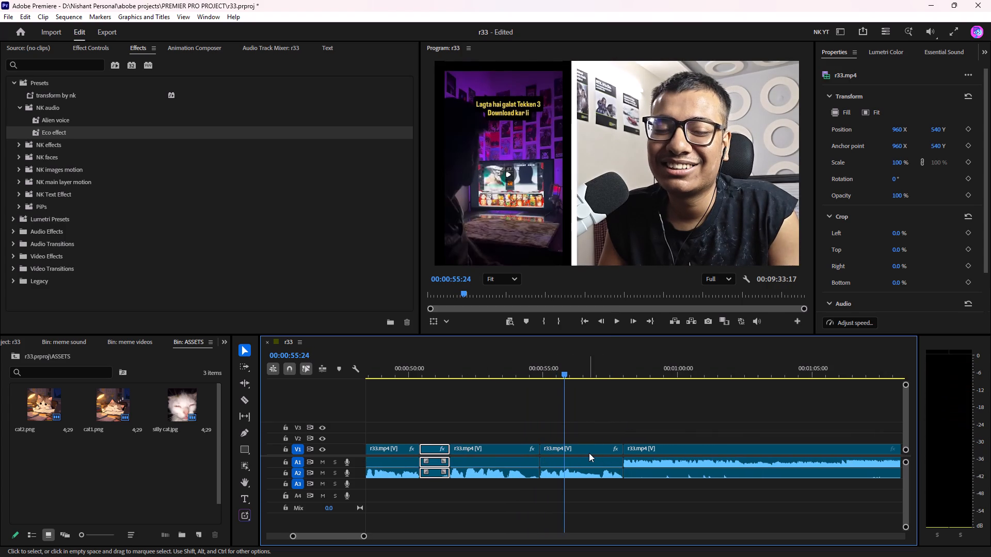
Animate the Transform scale of the r33.mp4 clip starting at 00:00:54:27 from 225 there to 179 at 00:00:57:29, and play it back.
{"action": "left_click", "coordinate": [589, 446]}
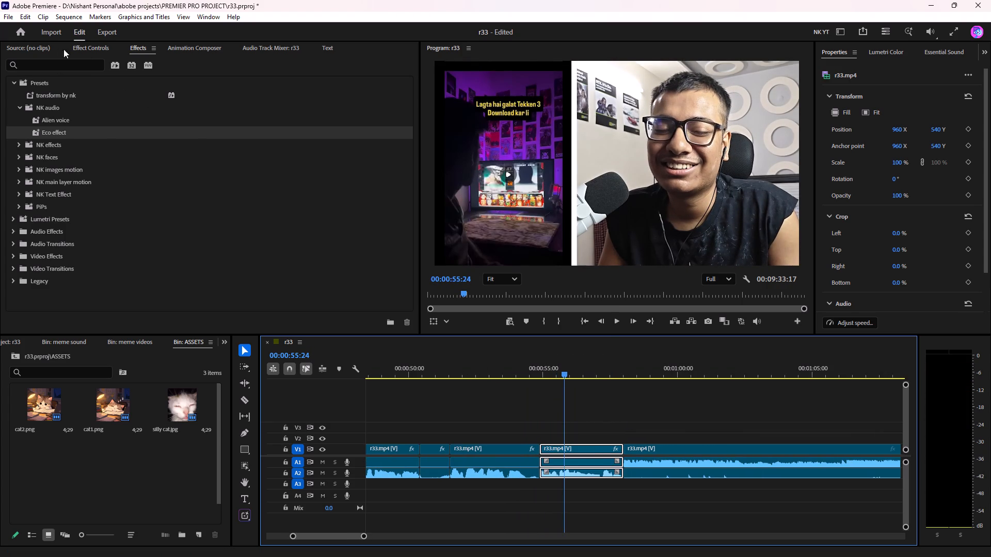
{"action": "left_click", "coordinate": [89, 48]}
{"action": "left_click_drag", "start_coordinate": [251, 71], "coordinate": [227, 71]}
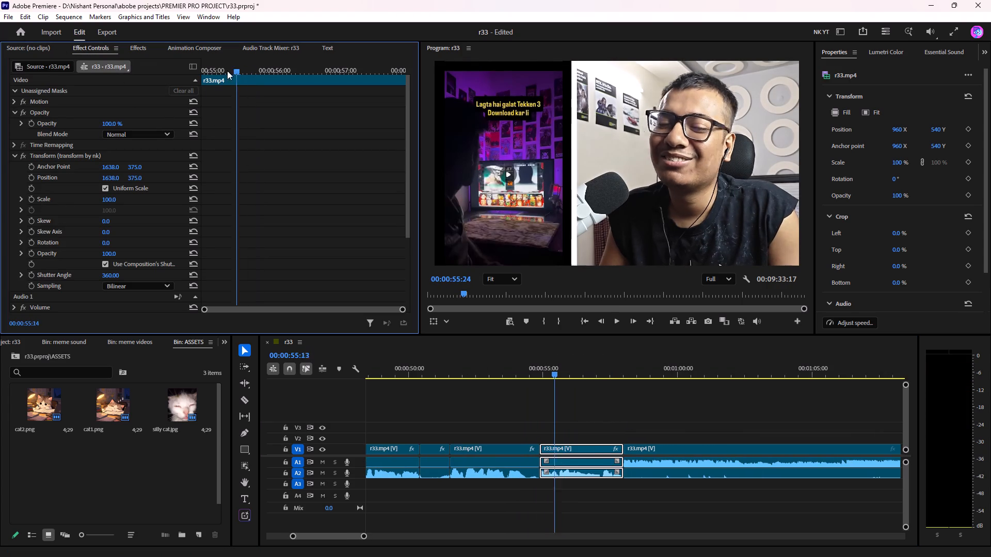
{"action": "left_click_drag", "start_coordinate": [227, 71], "coordinate": [83, 63]}
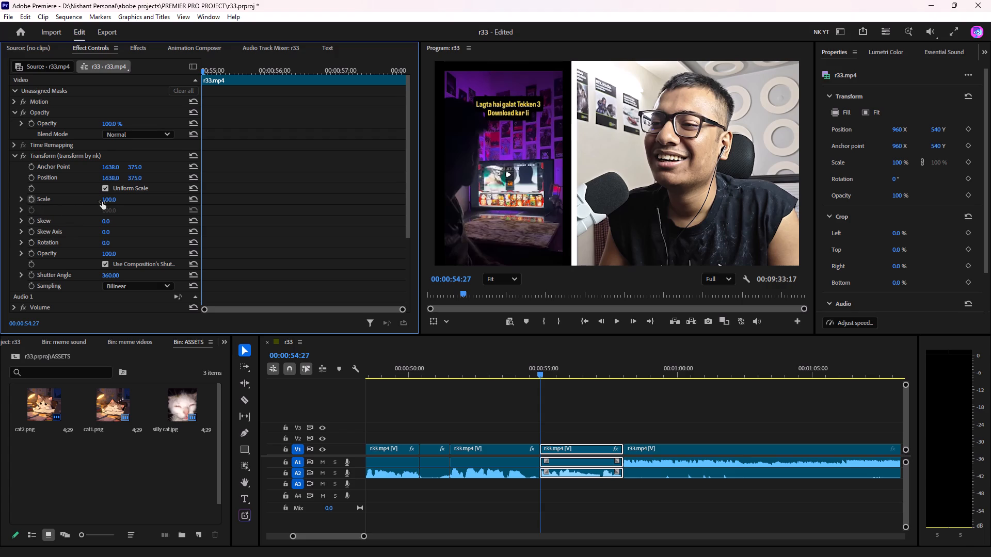
{"action": "left_click_drag", "start_coordinate": [106, 202], "coordinate": [171, 194]}
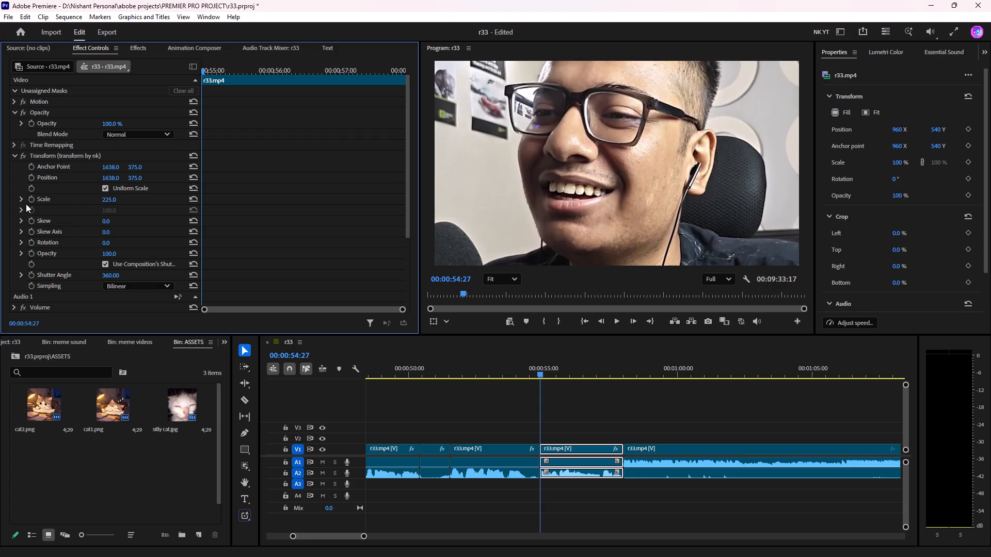
{"action": "left_click", "coordinate": [29, 199]}
{"action": "left_click_drag", "start_coordinate": [216, 71], "coordinate": [533, 90]}
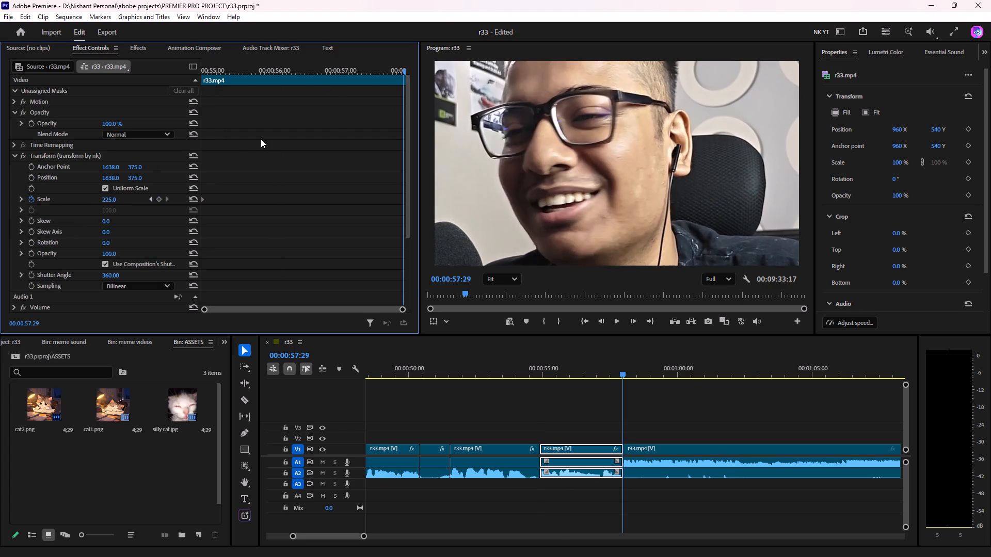
{"action": "left_click_drag", "start_coordinate": [110, 203], "coordinate": [86, 200]}
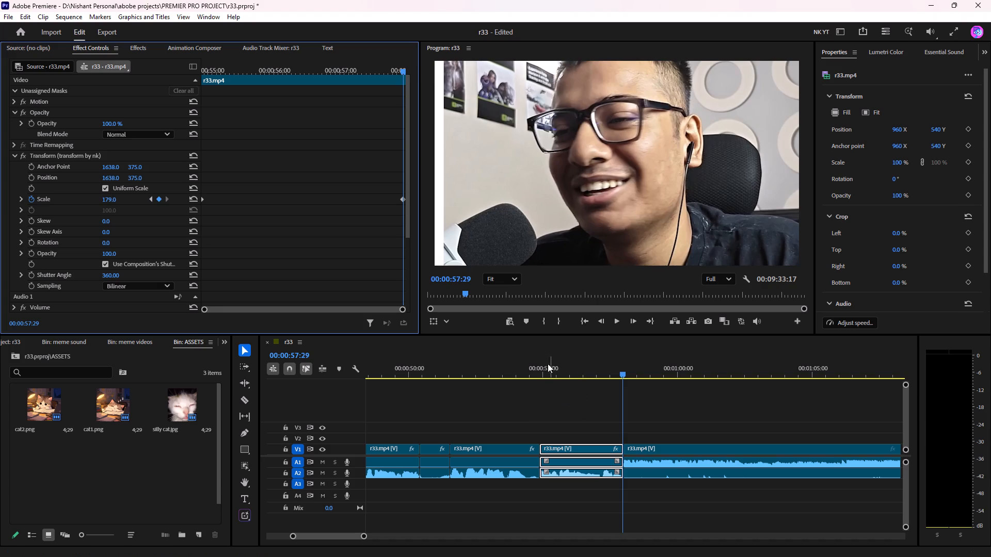
{"action": "left_click", "coordinate": [523, 364]}
{"action": "key", "text": "space"}
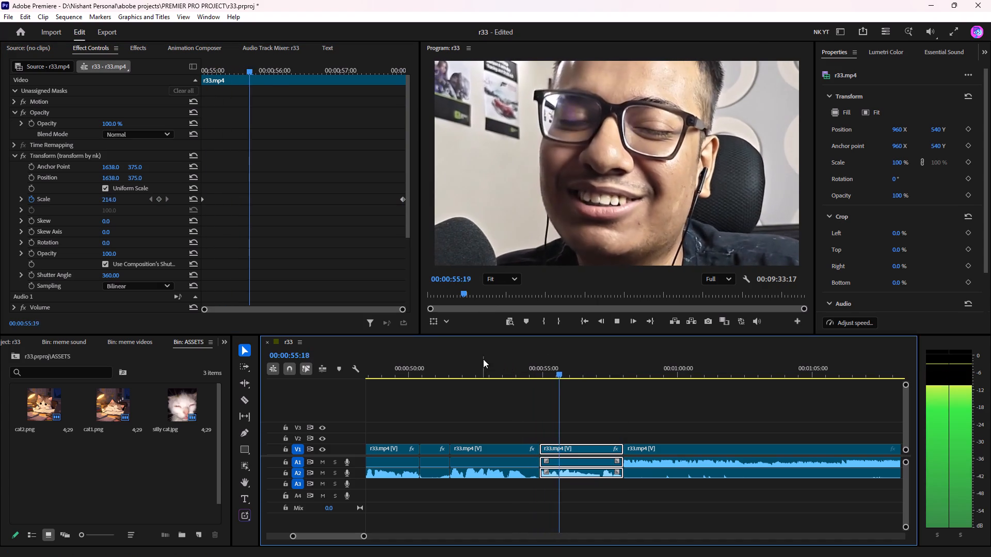
{"action": "scroll", "coordinate": [510, 373], "scroll_direction": "down", "scroll_amount": 4}
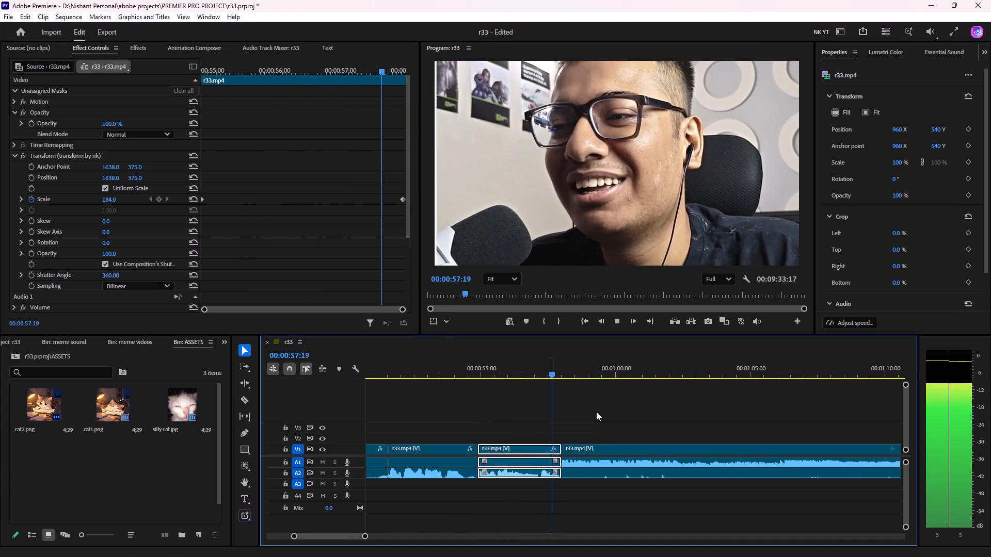
{"action": "key", "text": "space"}
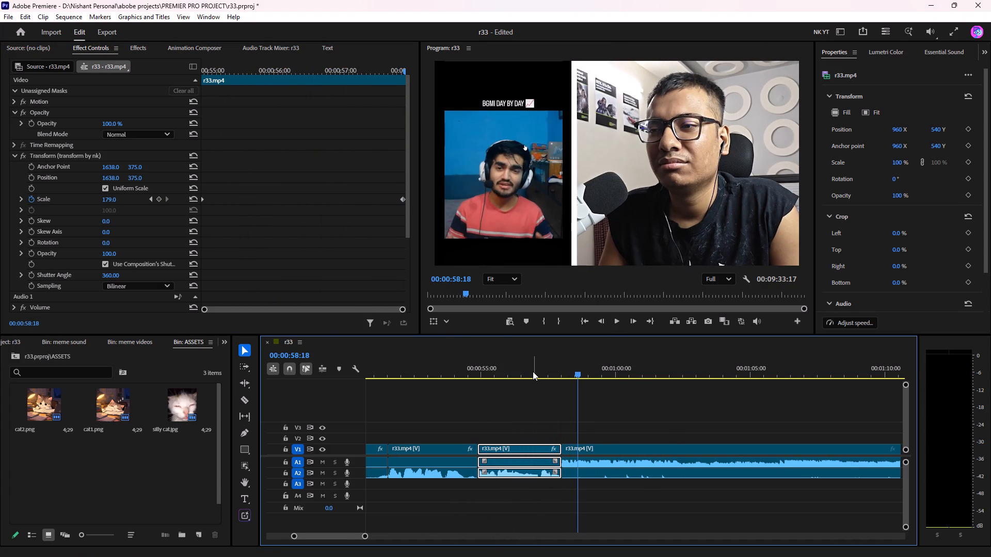
Scrub through the r33 sequence's earlier footage between about 00:00:30 and 00:00:48, stopping at 00:00:47:18.
{"action": "left_click_drag", "start_coordinate": [533, 371], "coordinate": [766, 408]}
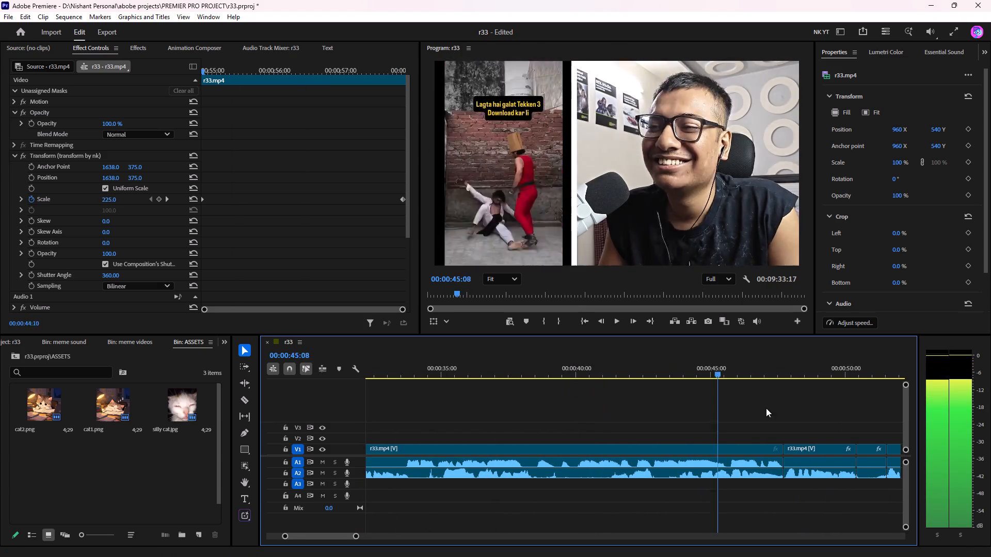
{"action": "left_click_drag", "start_coordinate": [766, 408], "coordinate": [634, 417]}
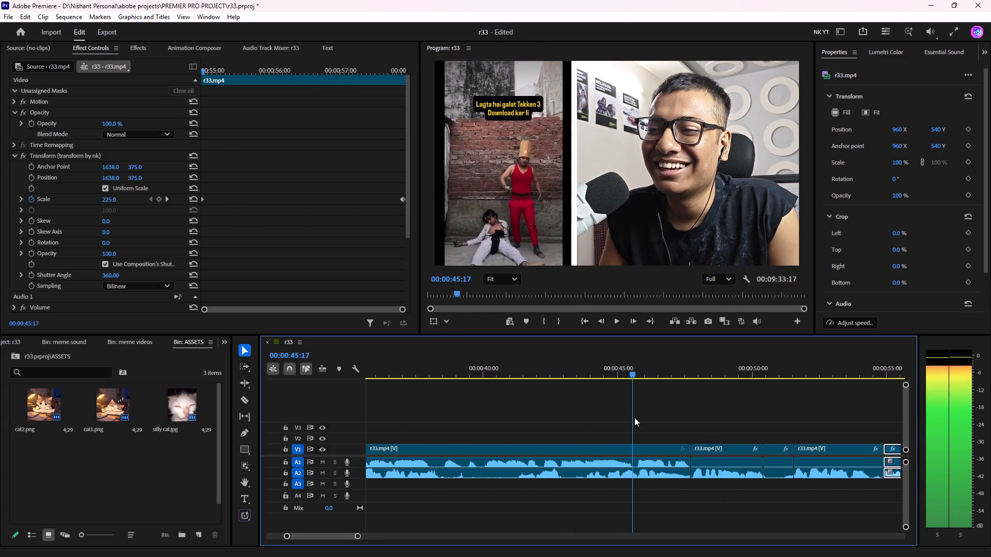
{"action": "left_click_drag", "start_coordinate": [634, 417], "coordinate": [700, 416]}
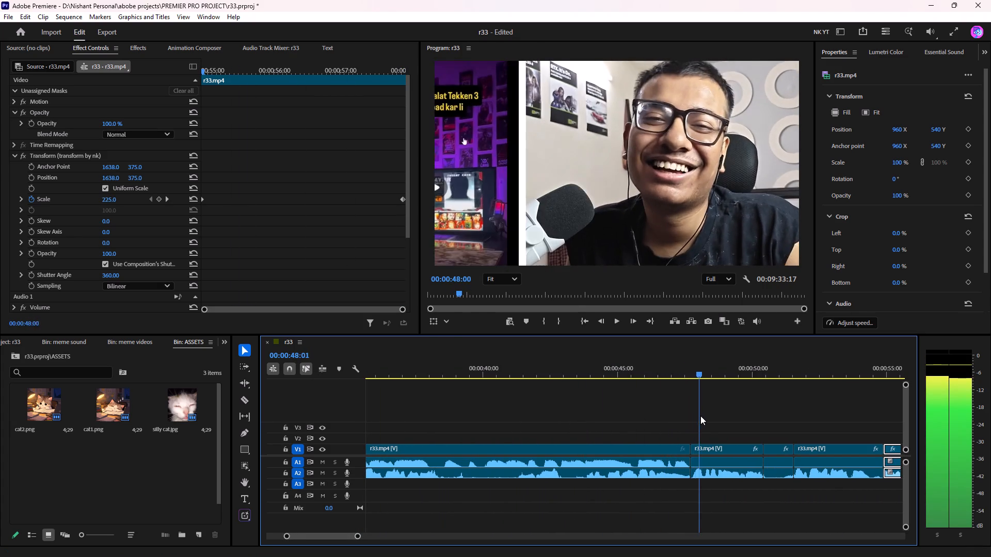
{"action": "left_click_drag", "start_coordinate": [700, 416], "coordinate": [686, 421]}
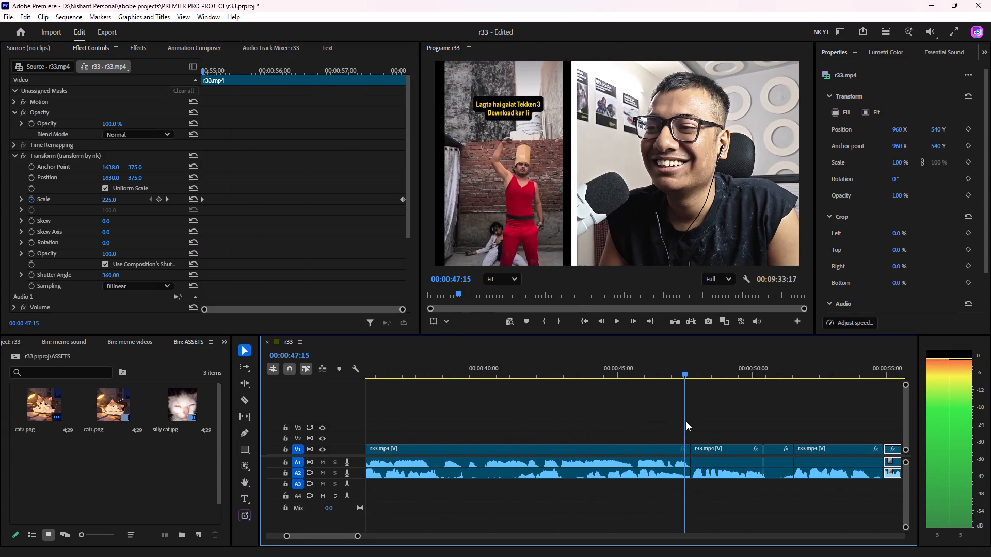
{"action": "left_click_drag", "start_coordinate": [686, 421], "coordinate": [274, 427]}
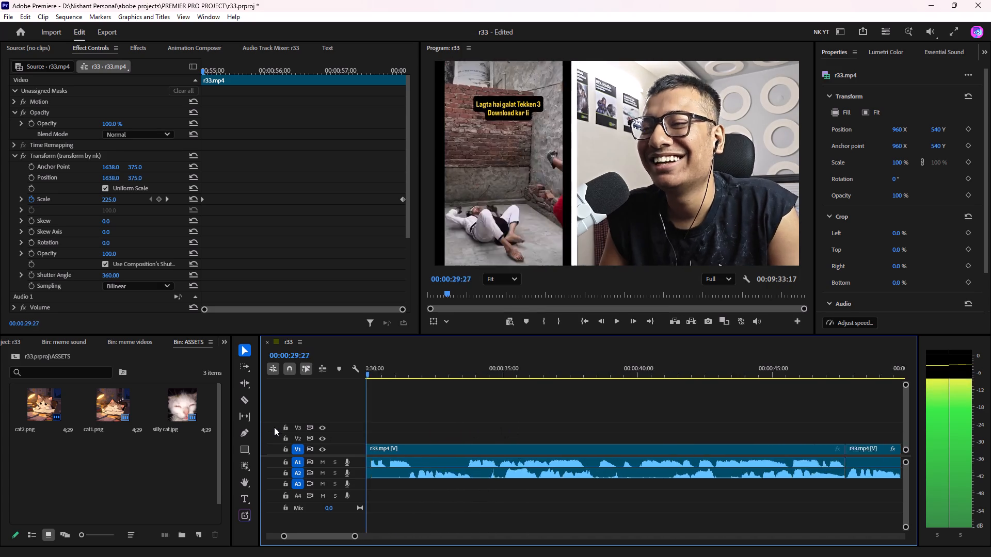
{"action": "left_click_drag", "start_coordinate": [274, 427], "coordinate": [663, 417]}
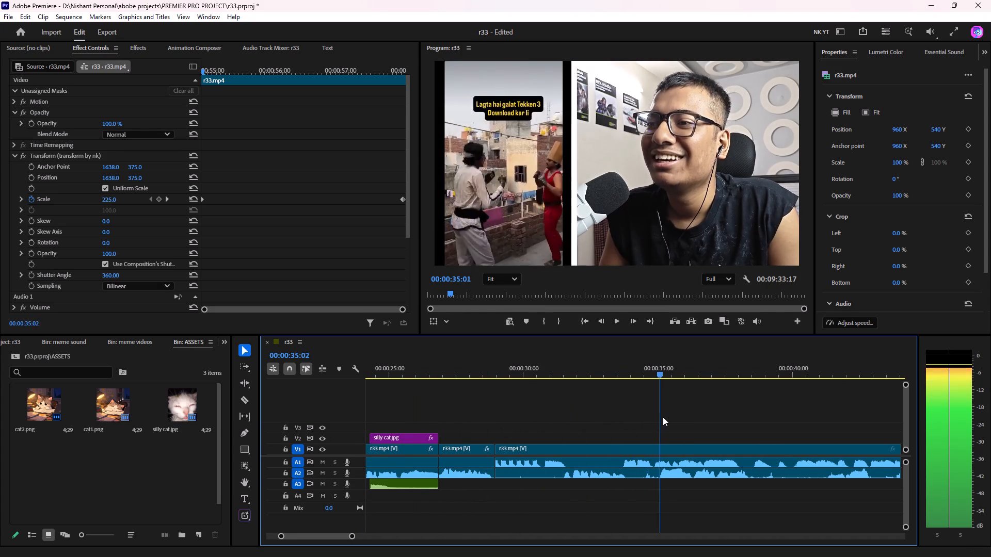
{"action": "left_click_drag", "start_coordinate": [663, 417], "coordinate": [722, 418]}
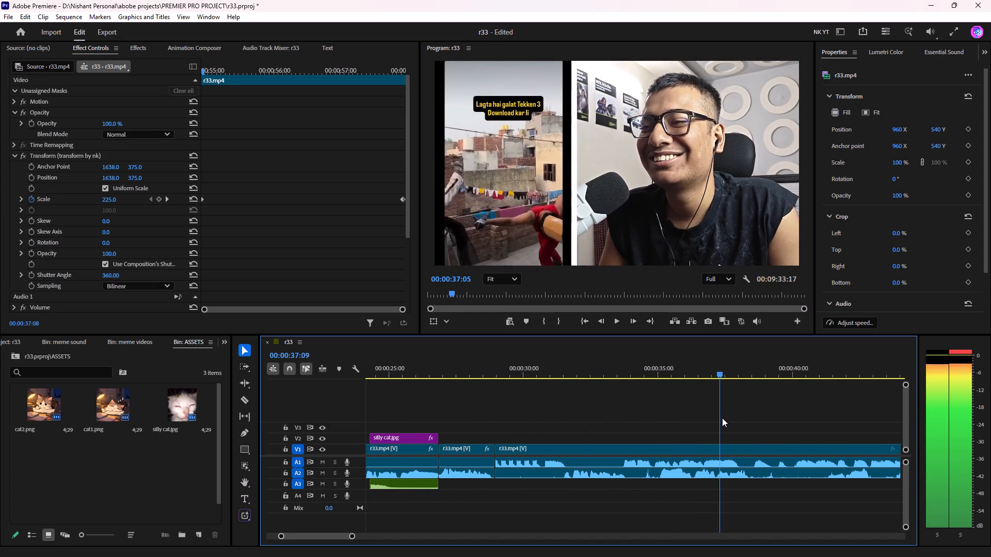
{"action": "left_click_drag", "start_coordinate": [722, 418], "coordinate": [813, 422]}
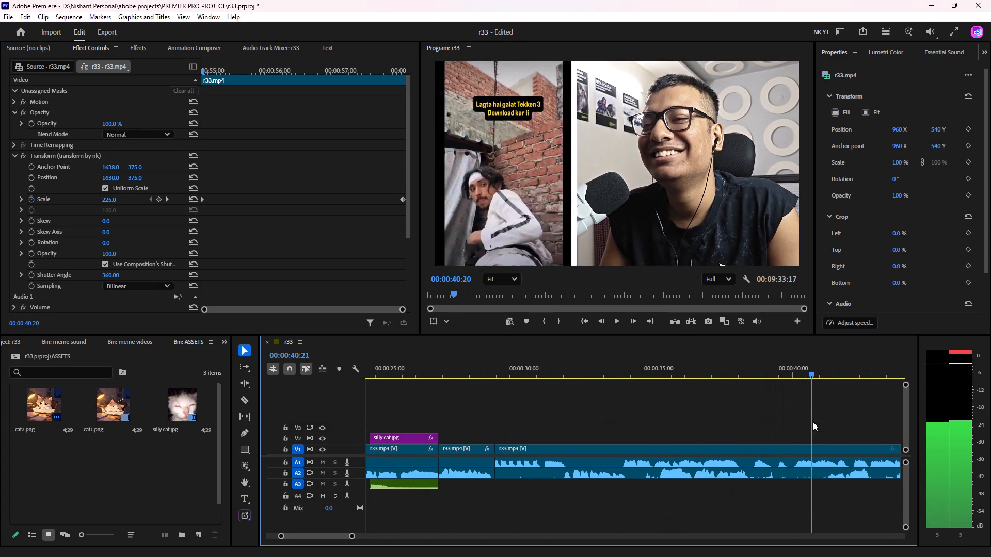
{"action": "left_click_drag", "start_coordinate": [813, 422], "coordinate": [579, 425]}
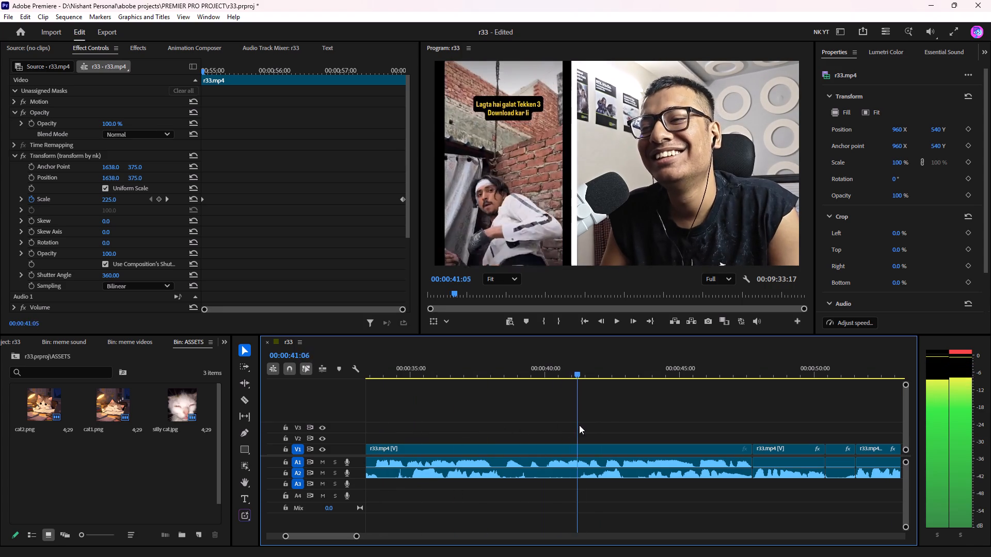
{"action": "left_click_drag", "start_coordinate": [579, 425], "coordinate": [631, 427]}
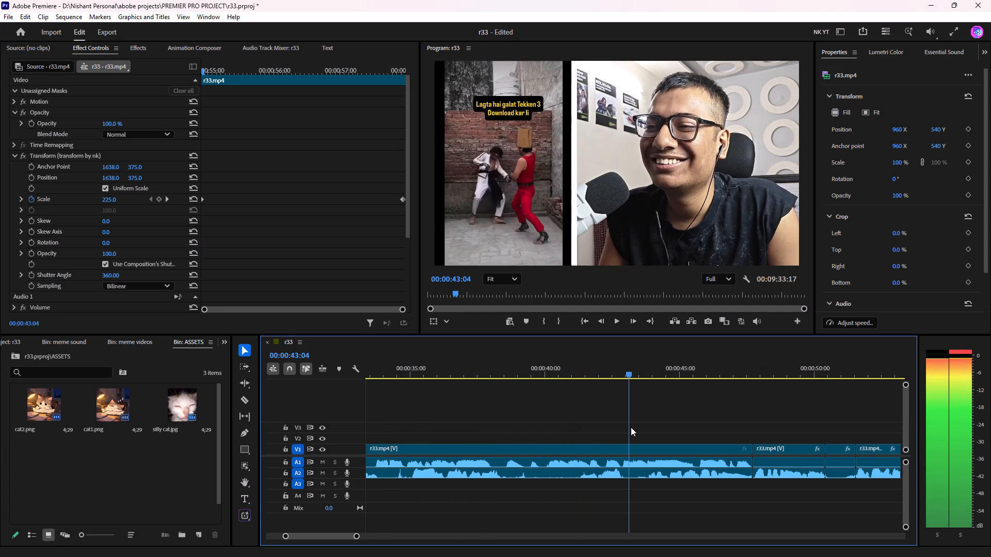
{"action": "left_click_drag", "start_coordinate": [631, 427], "coordinate": [613, 428]}
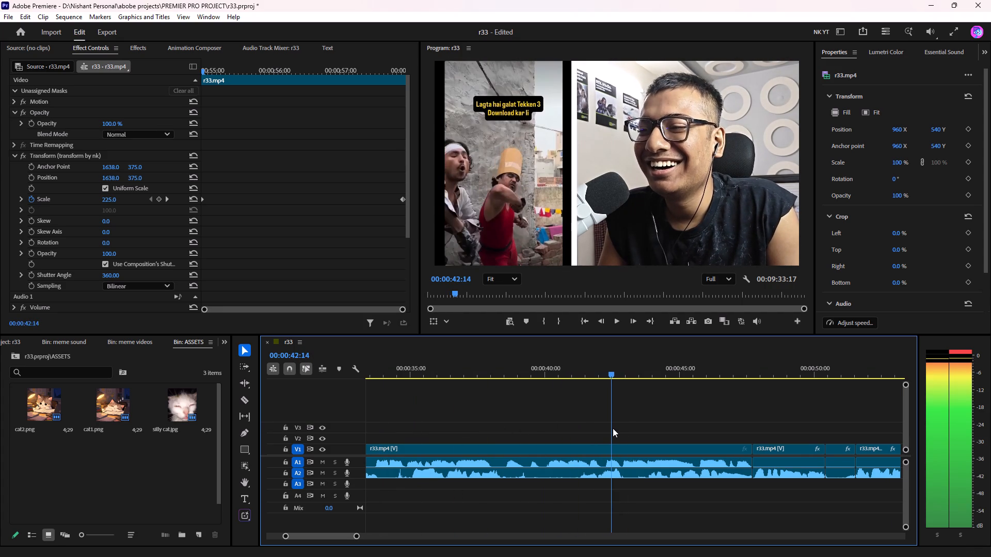
{"action": "left_click_drag", "start_coordinate": [613, 428], "coordinate": [618, 428]}
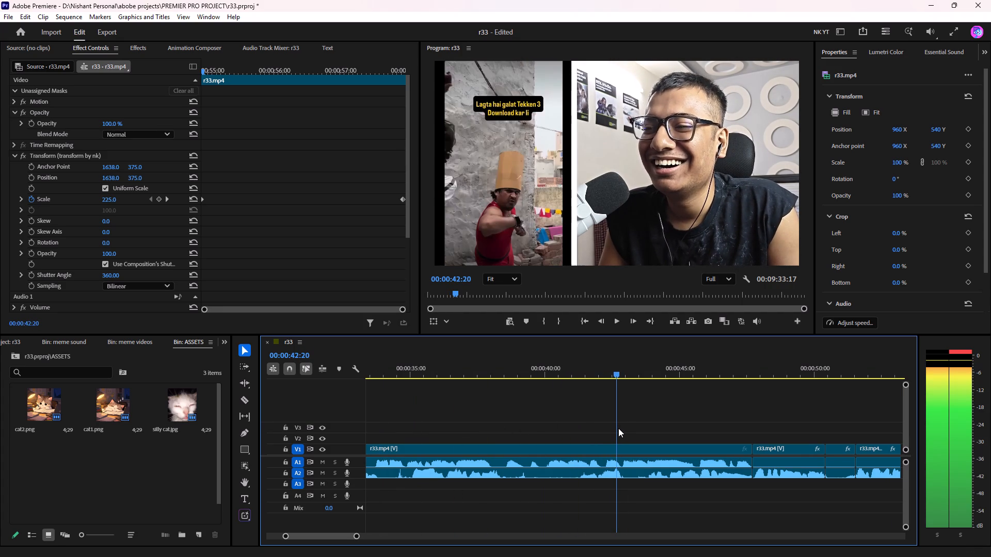
{"action": "left_click_drag", "start_coordinate": [618, 428], "coordinate": [618, 429]}
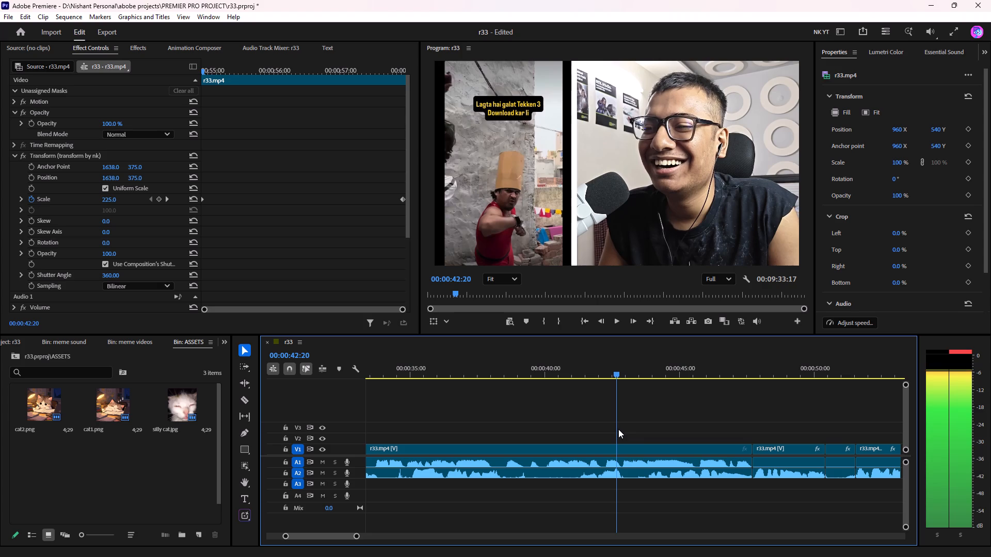
{"action": "left_click_drag", "start_coordinate": [618, 429], "coordinate": [684, 432]}
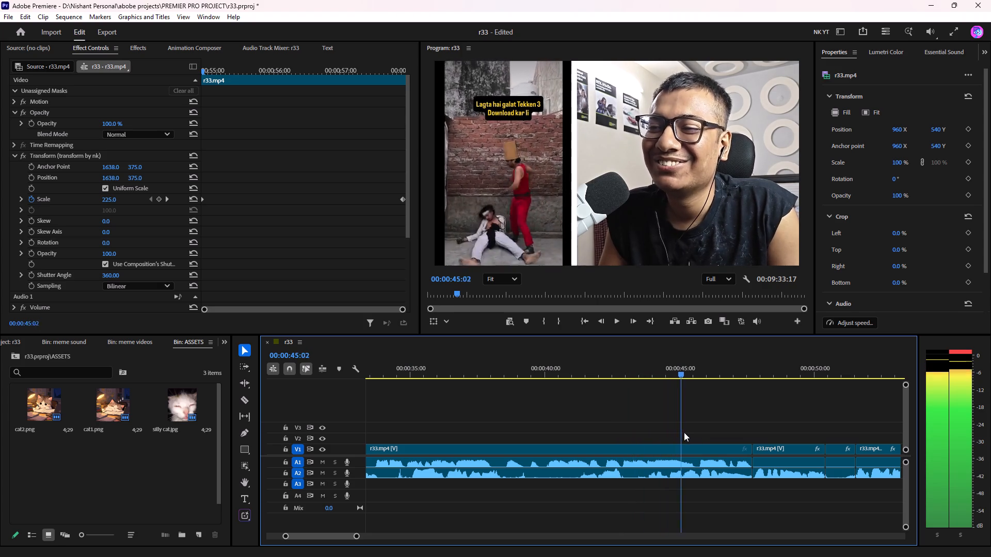
{"action": "left_click_drag", "start_coordinate": [684, 432], "coordinate": [738, 436]}
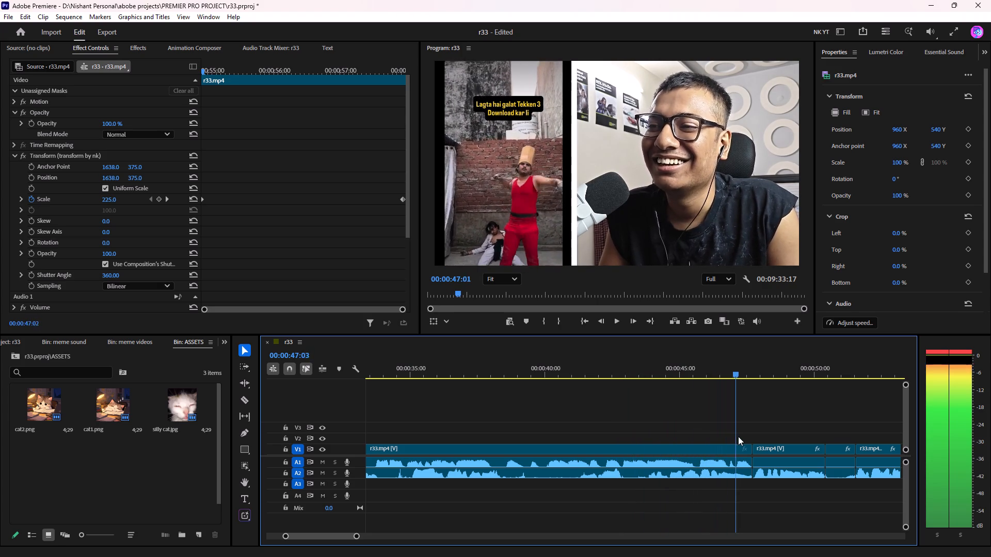
{"action": "left_click_drag", "start_coordinate": [738, 436], "coordinate": [751, 436]}
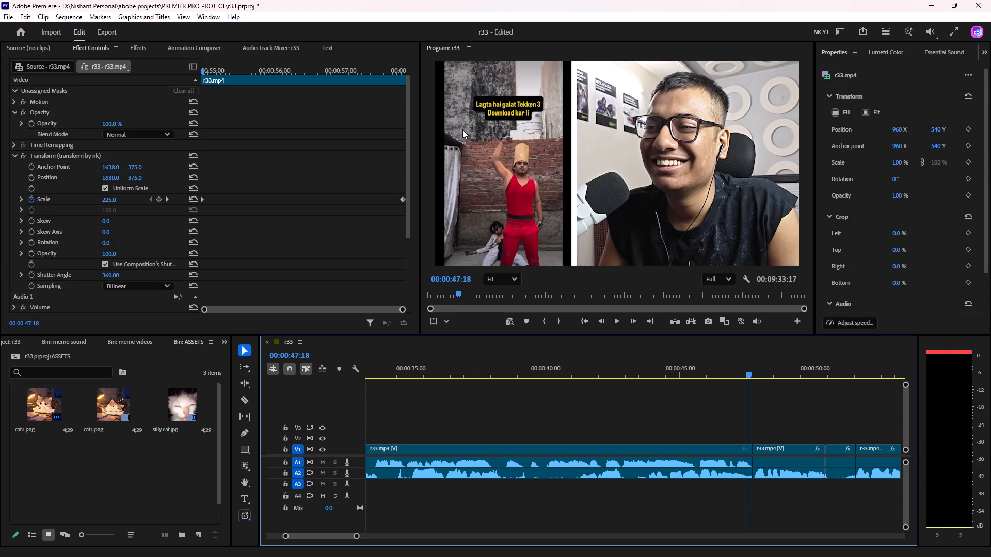
{"action": "left_click", "coordinate": [570, 191]}
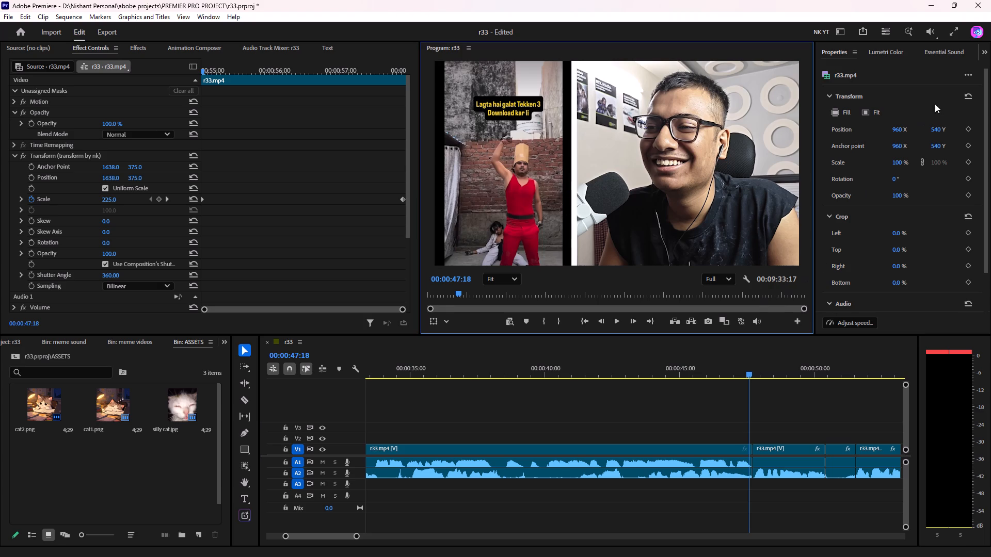
Take a screenshot of the man in red with raised arm from the full-screen program view at 00:00:47:18.
{"action": "left_click", "coordinate": [948, 35]}
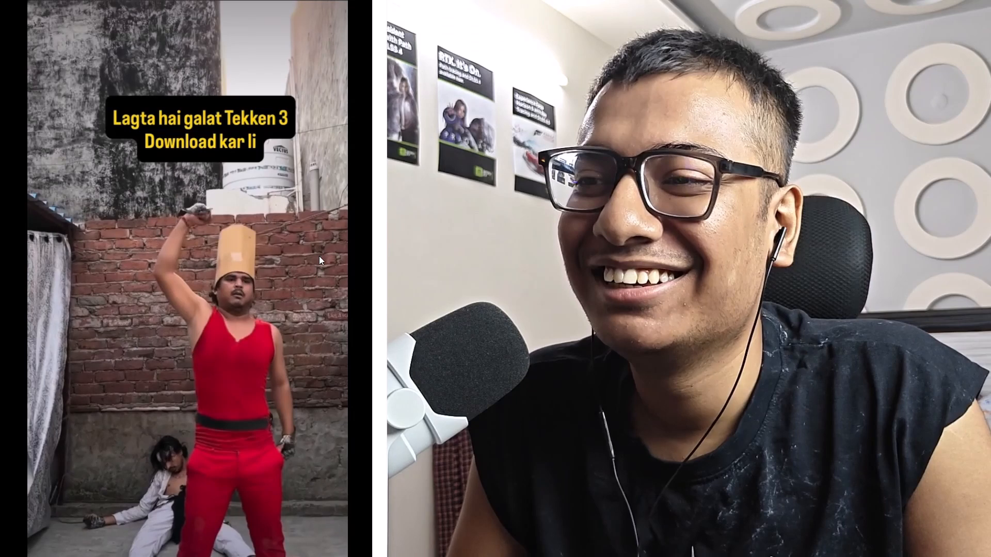
{"action": "key", "text": "Print"}
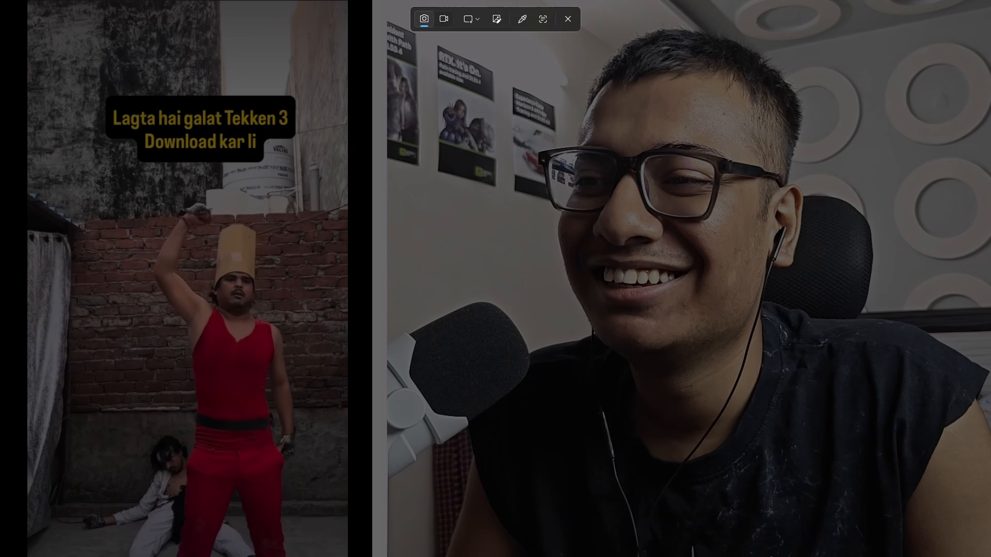
{"action": "left_click_drag", "start_coordinate": [72, 193], "coordinate": [318, 454]}
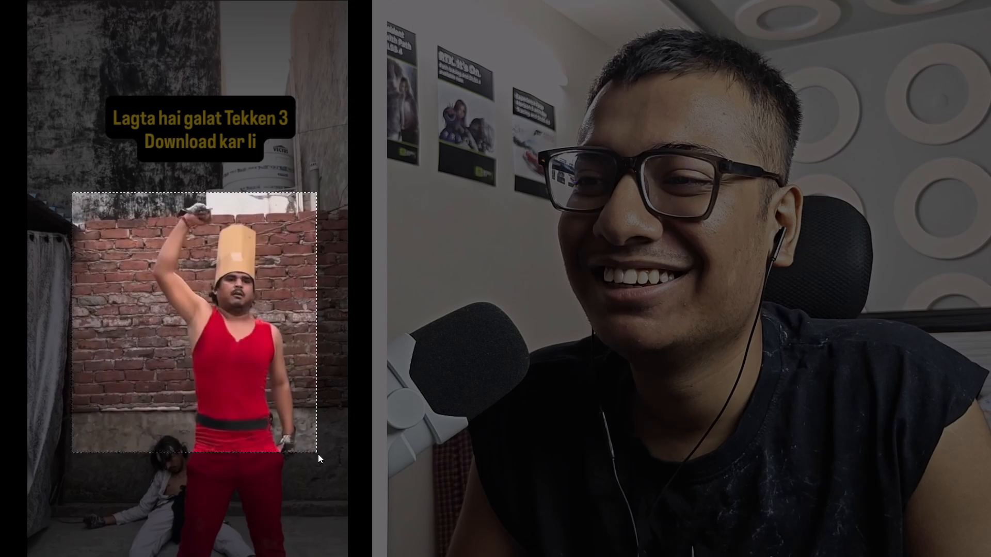
{"action": "left_click_drag", "start_coordinate": [318, 454], "coordinate": [338, 456]}
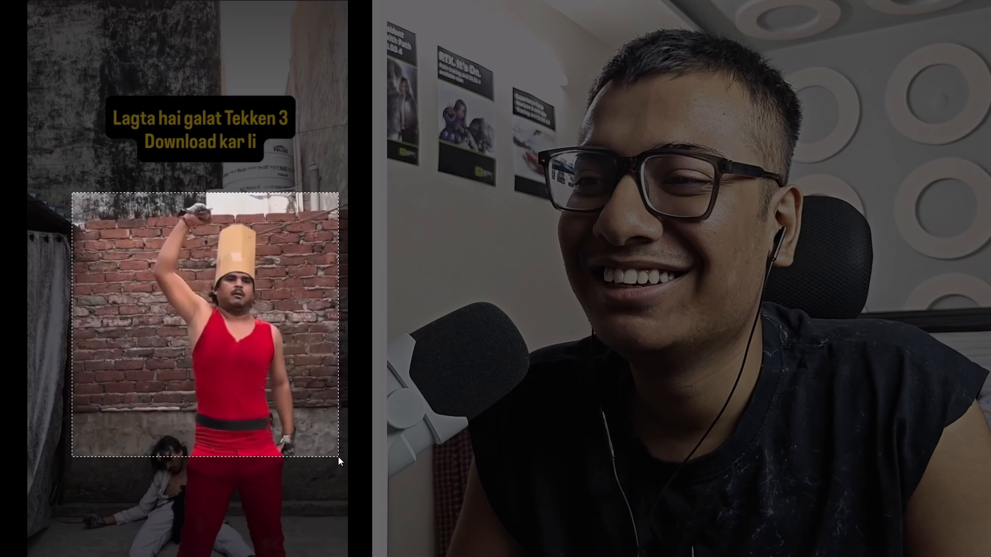
{"action": "left_click_drag", "start_coordinate": [338, 456], "coordinate": [344, 449]}
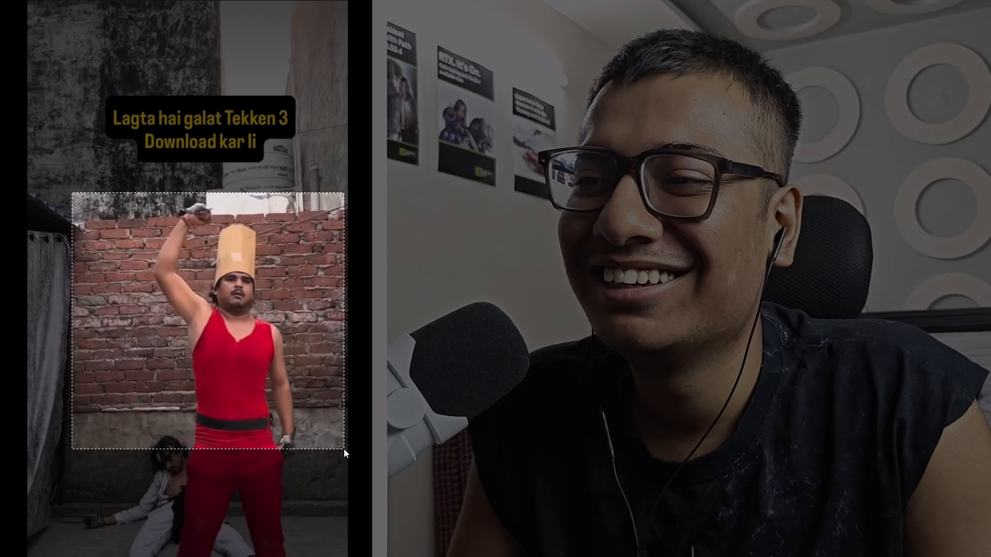
{"action": "left_click_drag", "start_coordinate": [344, 449], "coordinate": [345, 449]}
{"action": "key", "text": "Escape"}
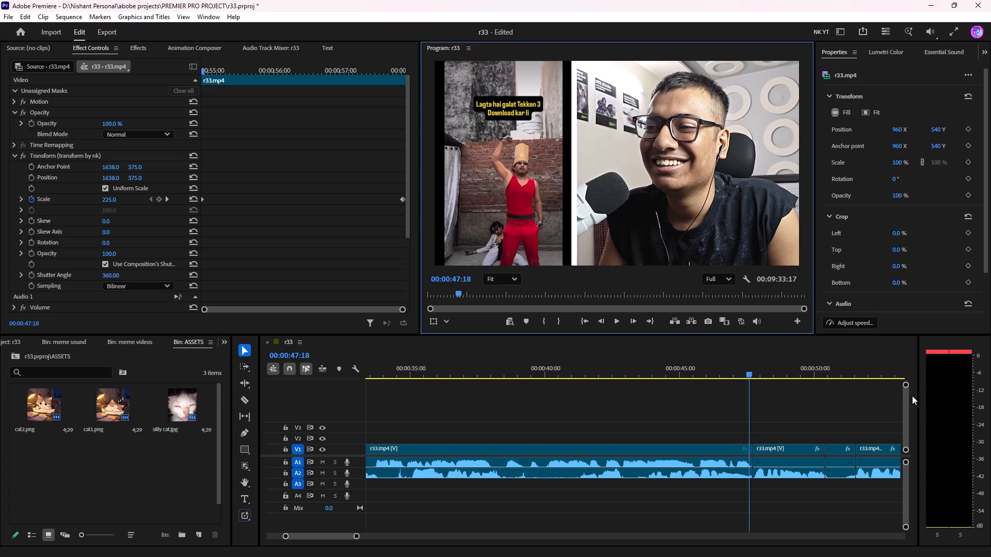
Open the new screenshot in Snipping Tool and crop it tighter around the man, trimming the left, bottom and top edges.
{"action": "left_click", "coordinate": [963, 554]}
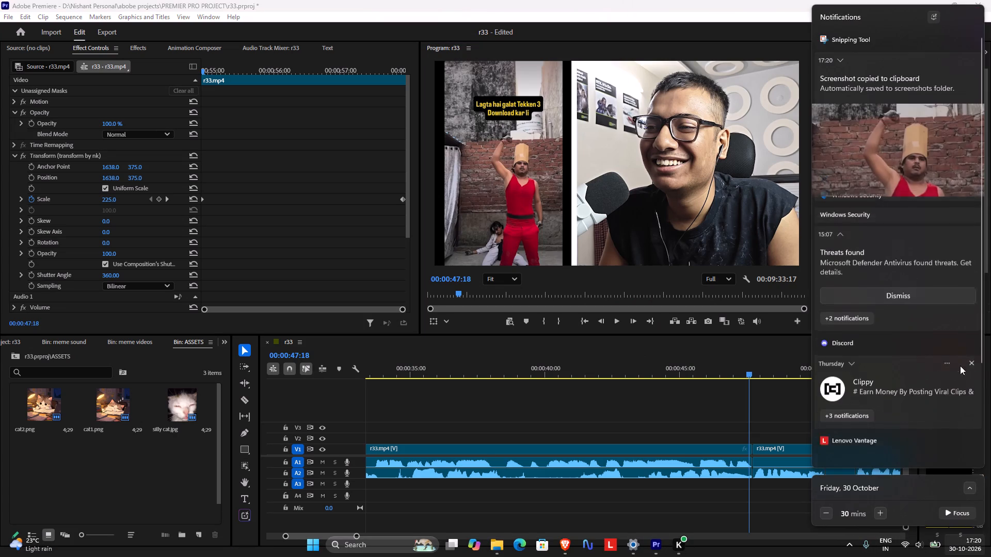
{"action": "left_click", "coordinate": [930, 117]}
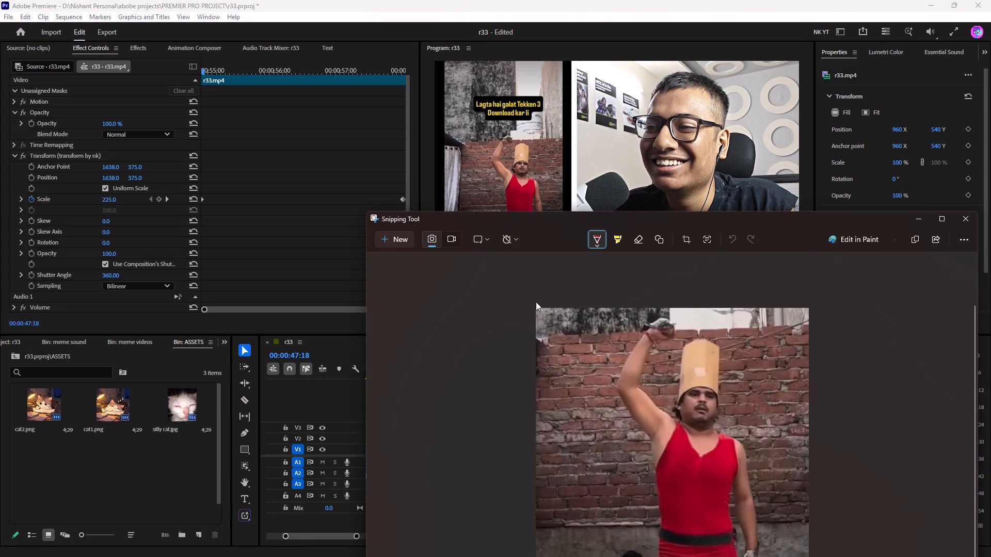
{"action": "left_click_drag", "start_coordinate": [752, 225], "coordinate": [573, 122]}
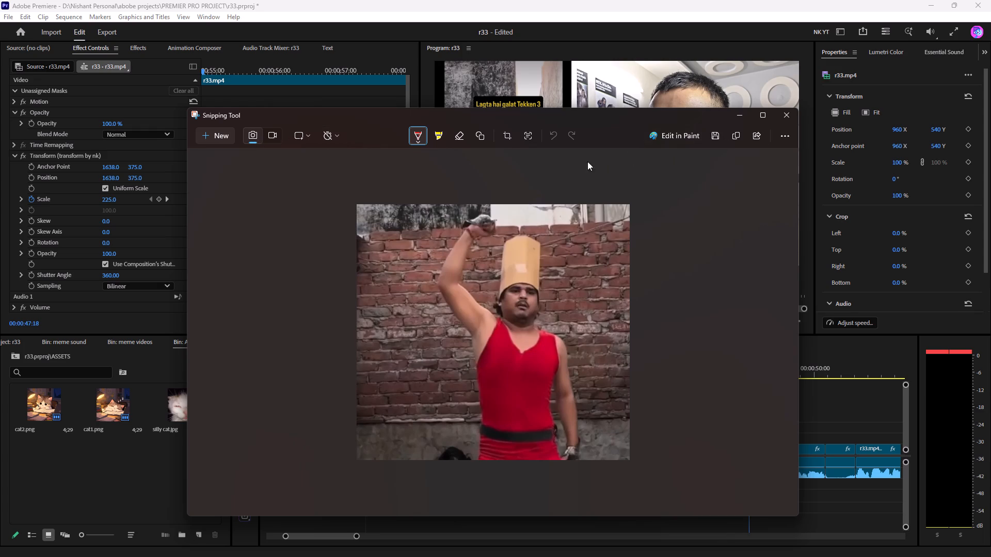
{"action": "left_click", "coordinate": [510, 136]}
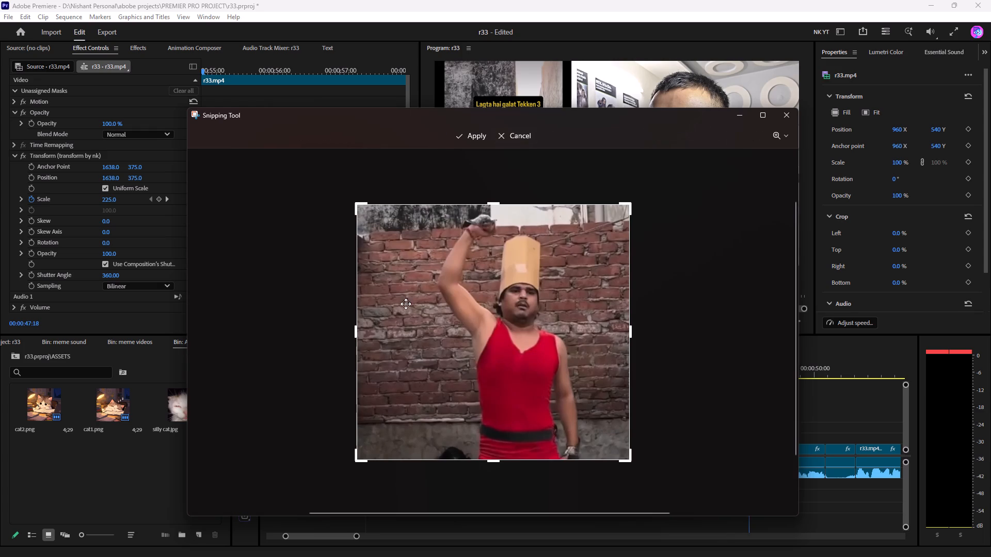
{"action": "left_click_drag", "start_coordinate": [356, 337], "coordinate": [393, 329]}
{"action": "left_click_drag", "start_coordinate": [494, 461], "coordinate": [496, 452]}
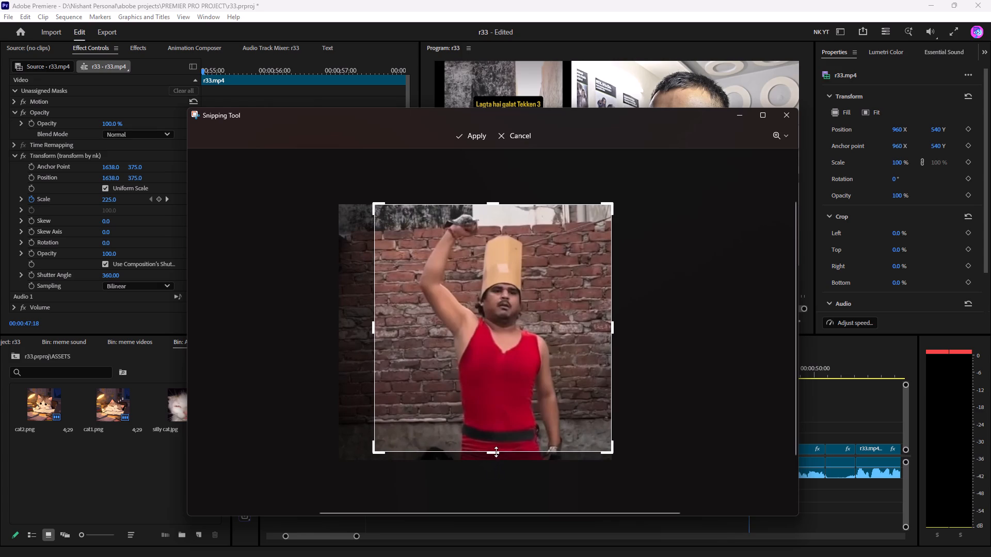
{"action": "left_click_drag", "start_coordinate": [496, 452], "coordinate": [501, 430]}
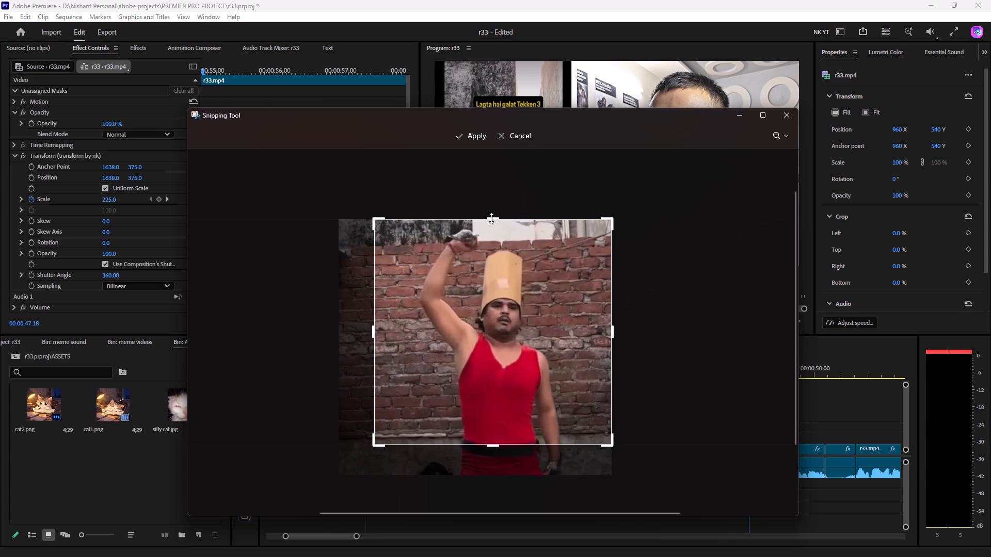
{"action": "left_click_drag", "start_coordinate": [491, 220], "coordinate": [491, 230]}
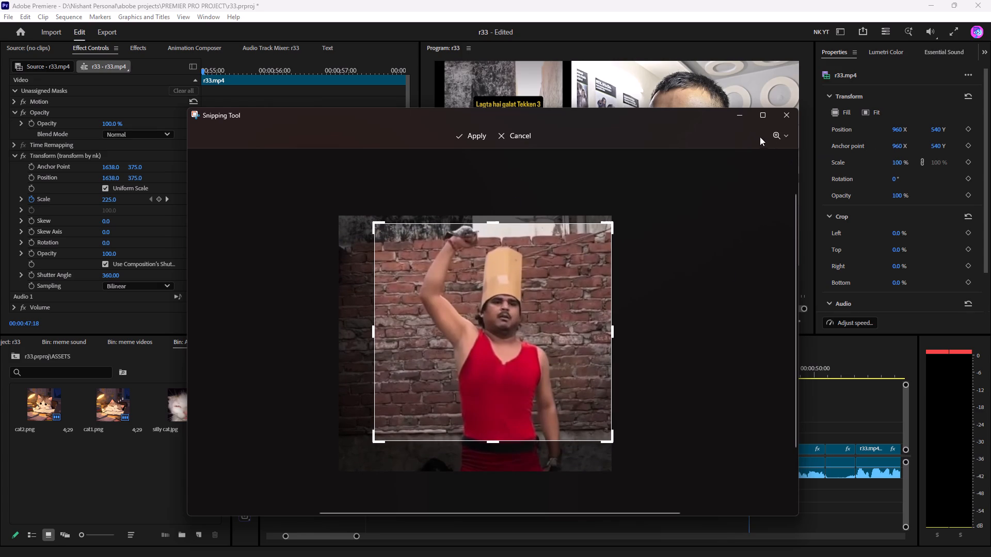
{"action": "left_click", "coordinate": [470, 136]}
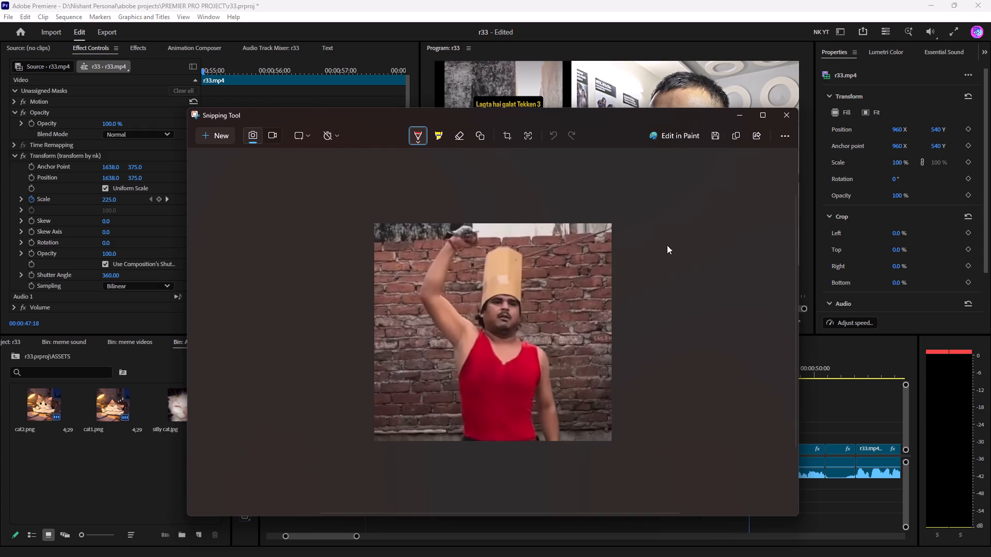
Save the cropped screenshot as a PNG in the video assets folder on drive D: and close Snipping Tool.
{"action": "left_click", "coordinate": [715, 139]}
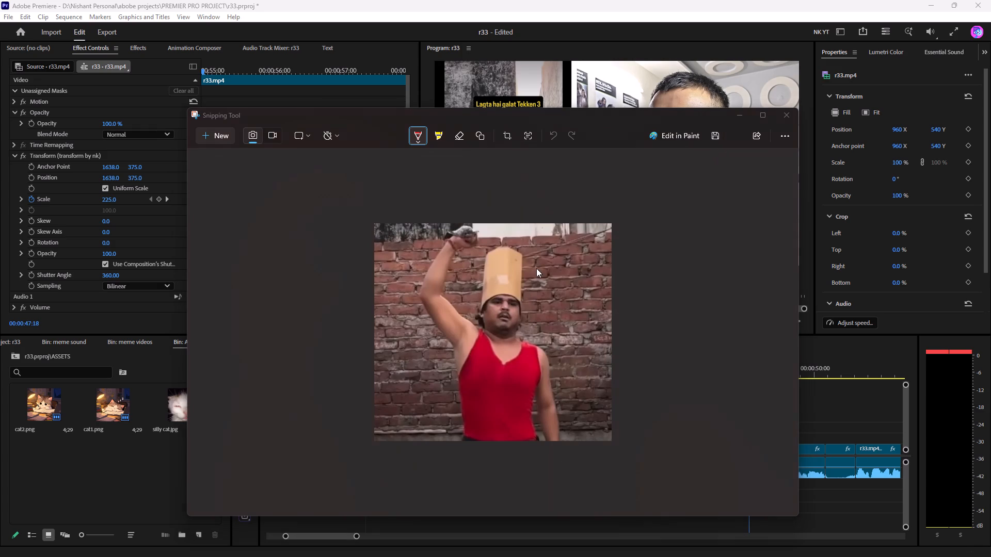
{"action": "scroll", "coordinate": [249, 260], "scroll_direction": "down", "scroll_amount": 9}
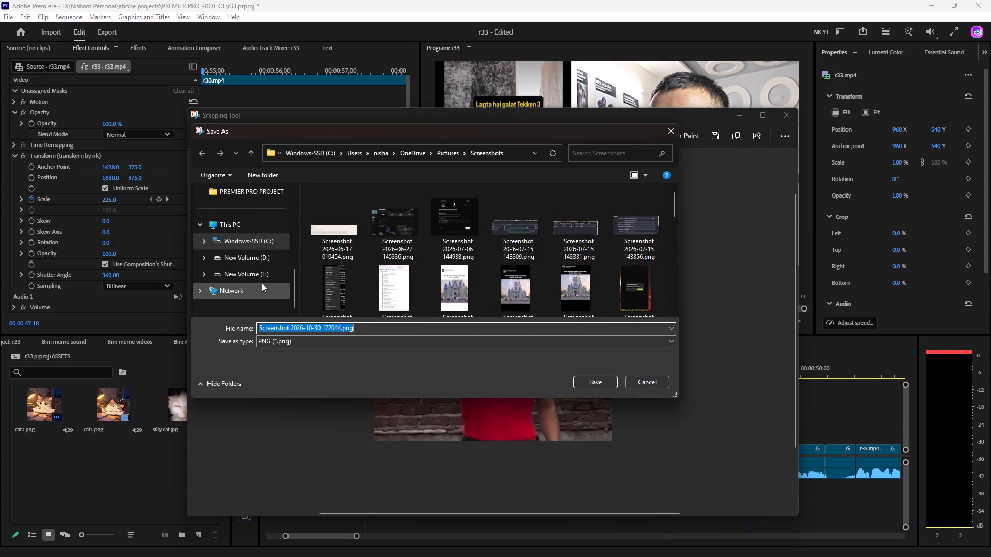
{"action": "left_click", "coordinate": [256, 252]}
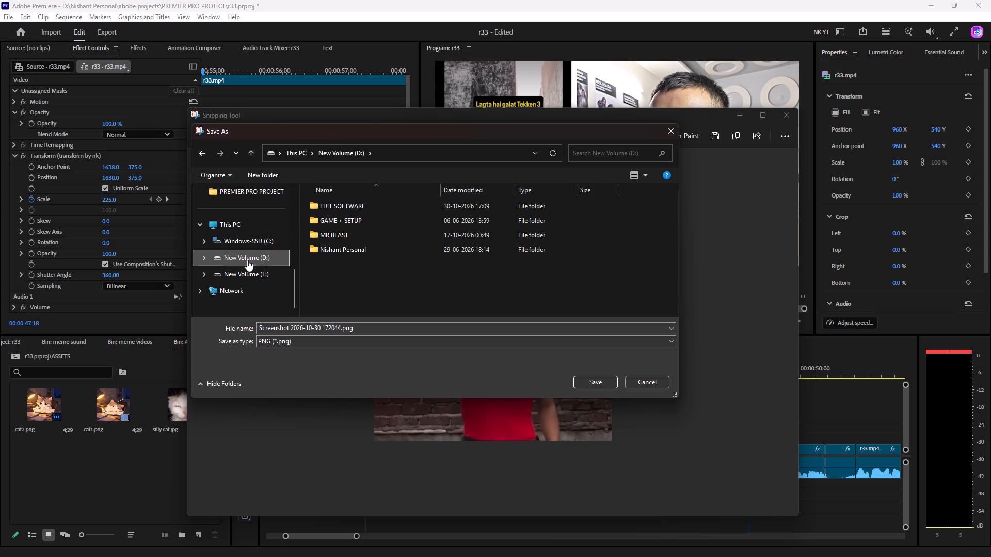
{"action": "scroll", "coordinate": [249, 265], "scroll_direction": "up", "scroll_amount": 2}
{"action": "left_click", "coordinate": [239, 225]}
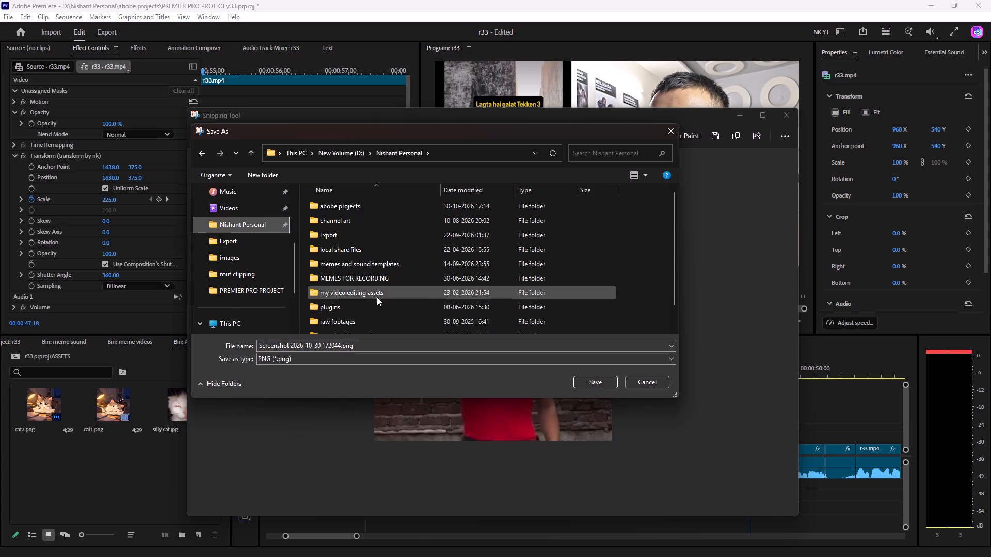
{"action": "double_click", "coordinate": [383, 267]}
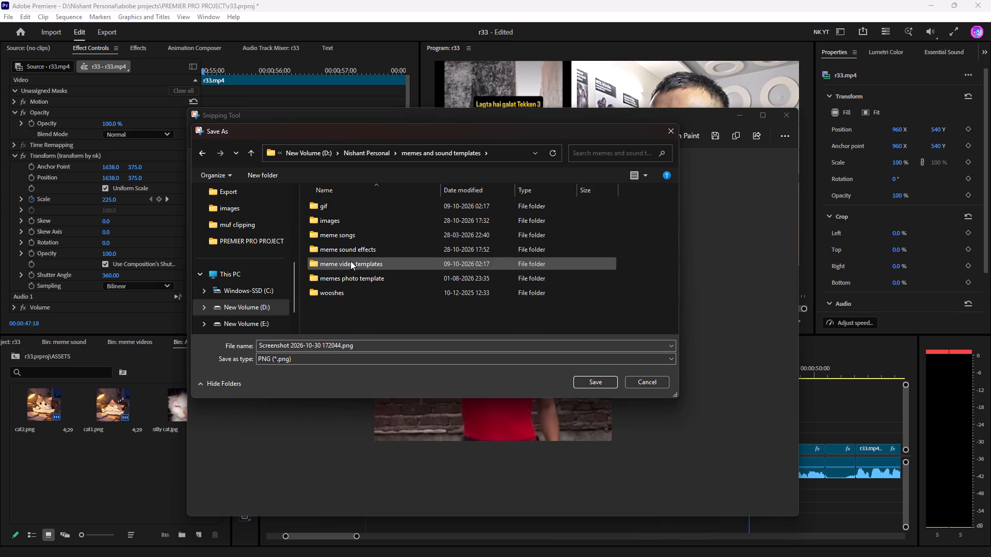
{"action": "double_click", "coordinate": [339, 222]}
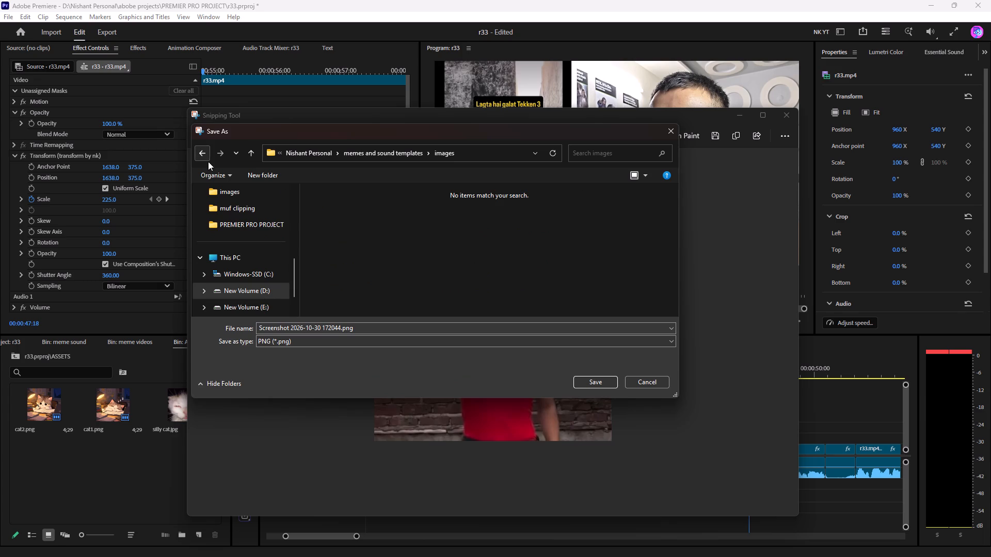
{"action": "left_click", "coordinate": [204, 155]}
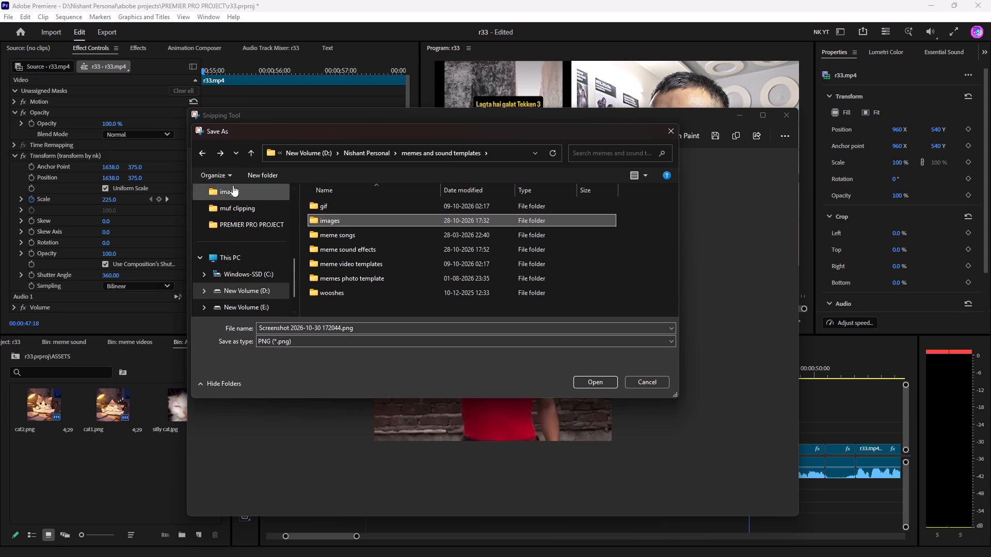
{"action": "left_click", "coordinate": [204, 163]}
{"action": "left_click", "coordinate": [204, 158]}
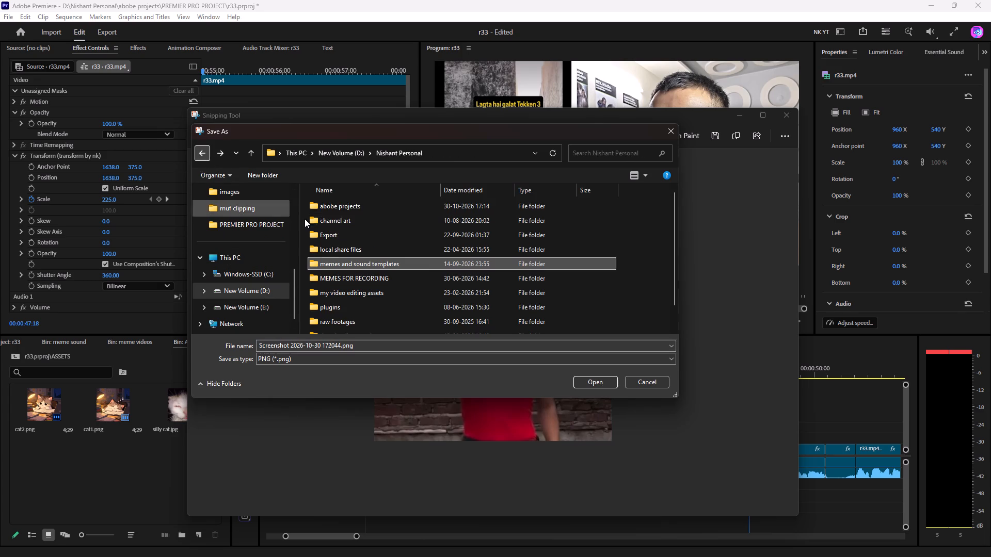
{"action": "scroll", "coordinate": [358, 286], "scroll_direction": "down", "scroll_amount": 6}
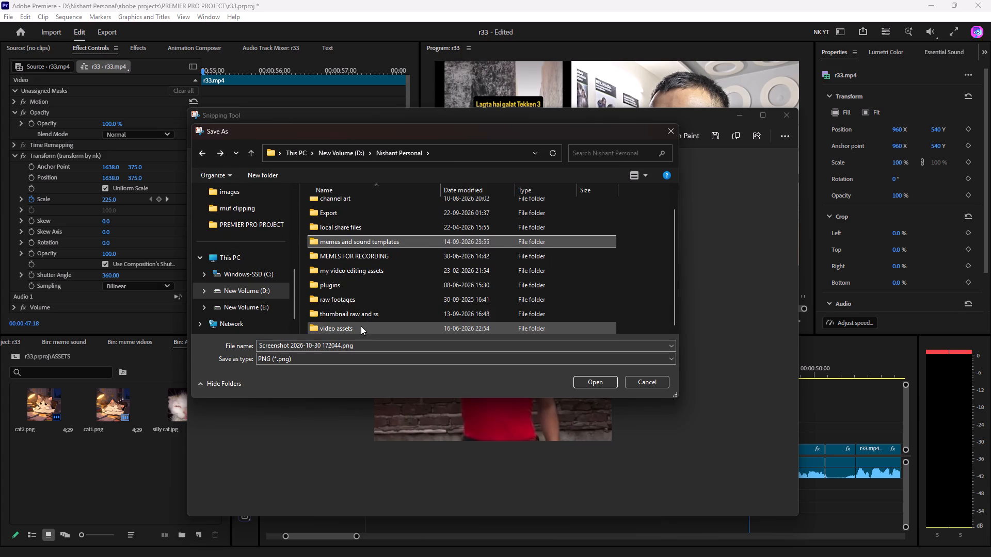
{"action": "double_click", "coordinate": [361, 326]}
{"action": "scroll", "coordinate": [568, 261], "scroll_direction": "down", "scroll_amount": 5}
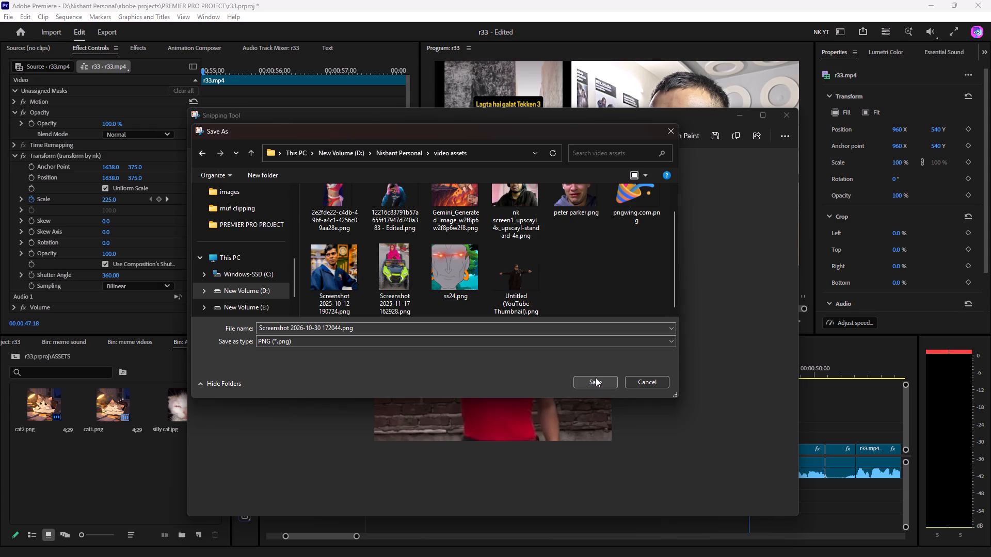
{"action": "left_click", "coordinate": [596, 378]}
{"action": "left_click", "coordinate": [785, 112]}
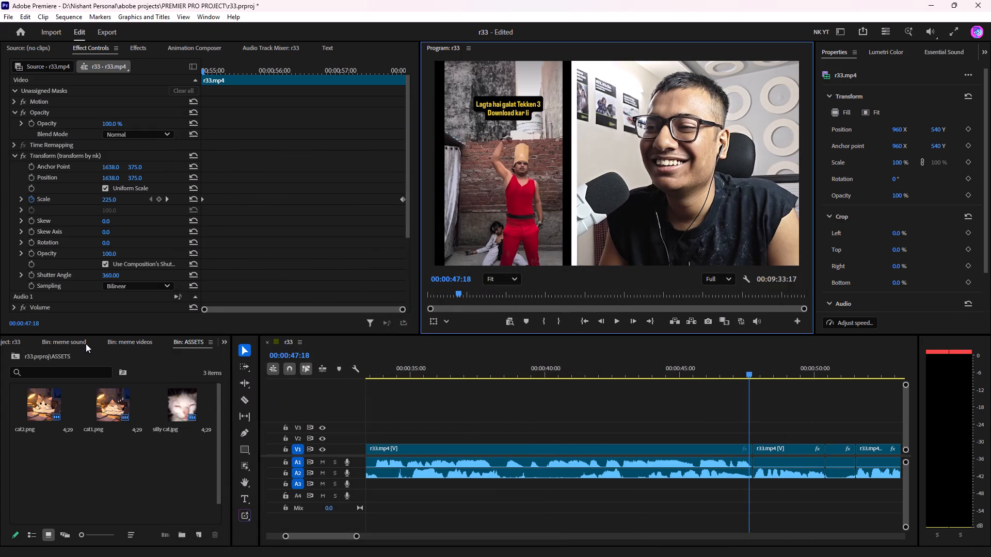
Import the cropped screenshot of the man in red from the video assets folder into the ASSETS bin.
{"action": "left_click", "coordinate": [18, 341]}
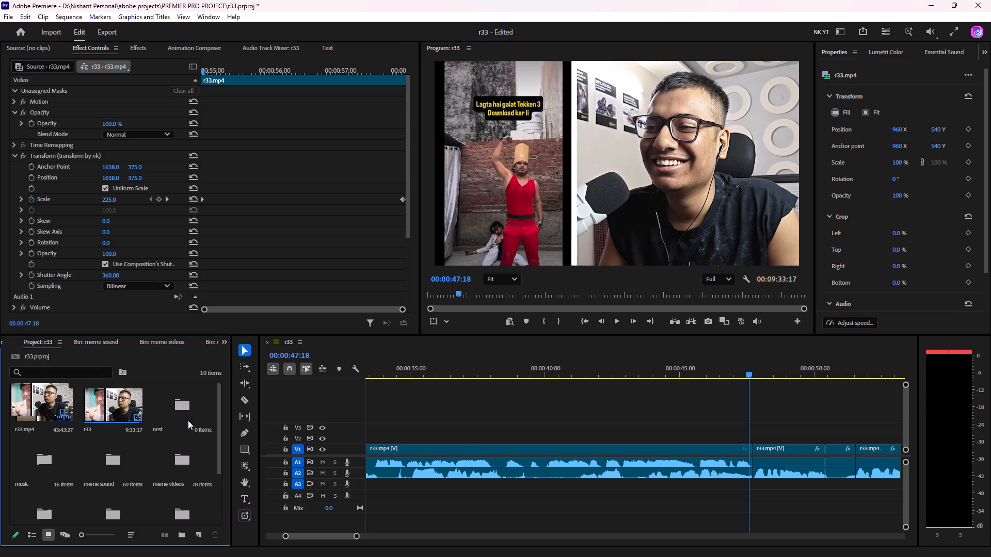
{"action": "left_click", "coordinate": [204, 342]}
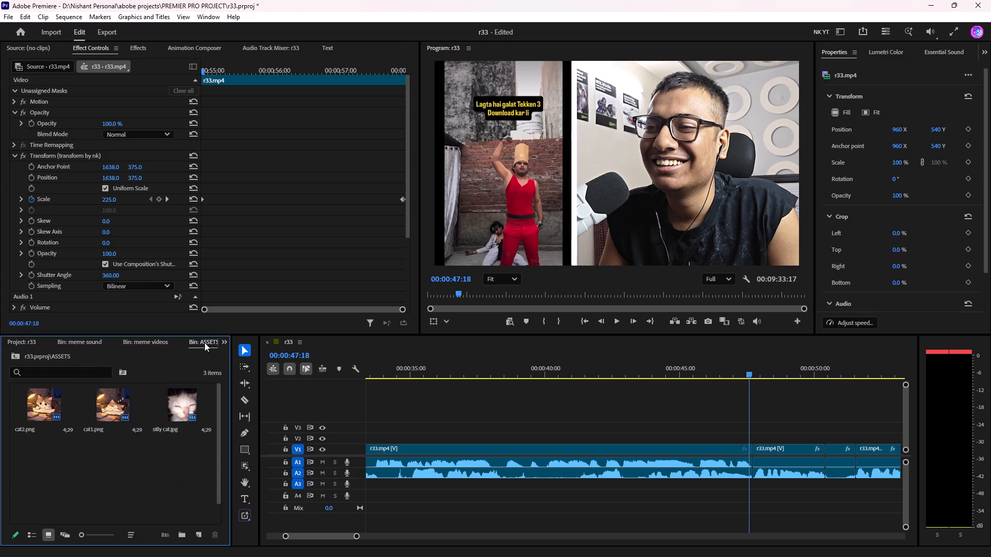
{"action": "double_click", "coordinate": [118, 481]}
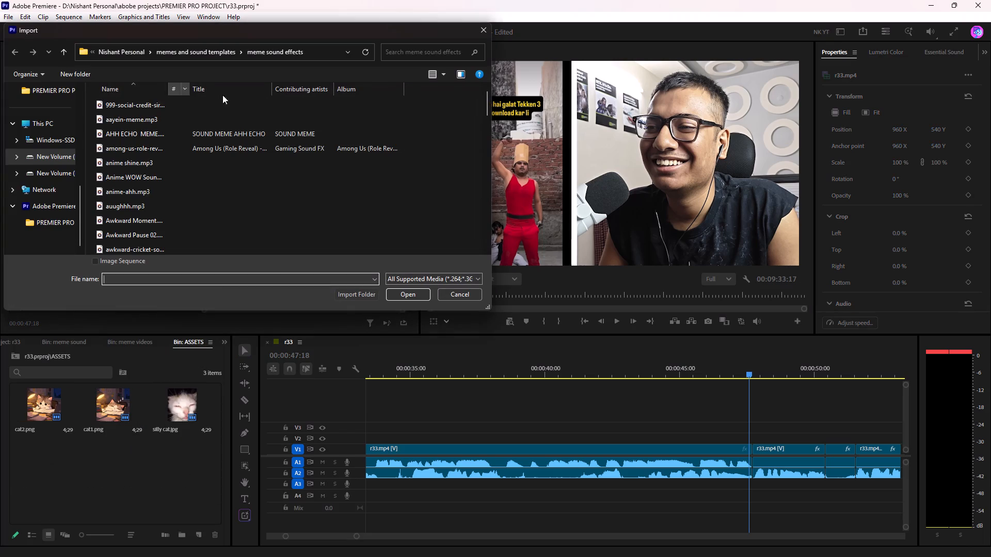
{"action": "scroll", "coordinate": [54, 188], "scroll_direction": "down", "scroll_amount": 4}
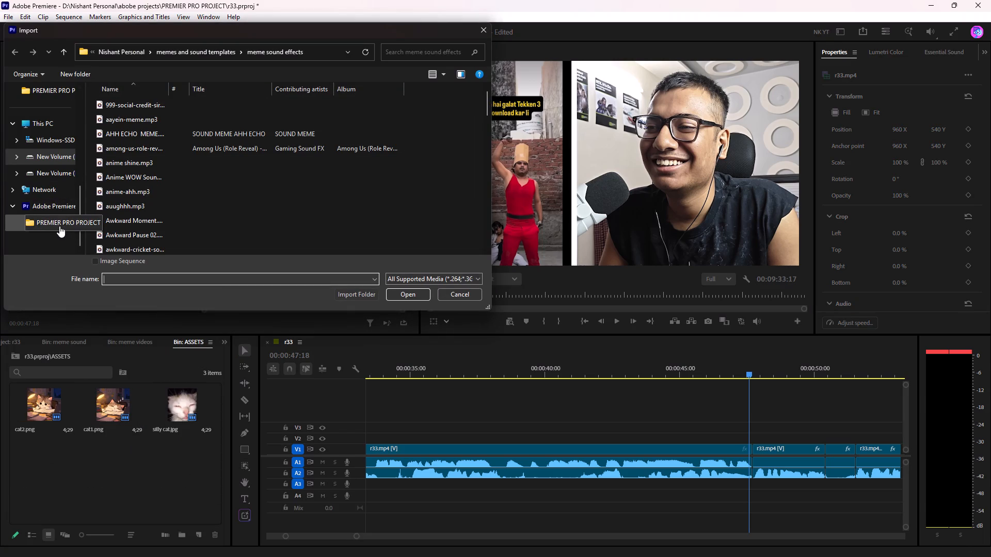
{"action": "left_click", "coordinate": [195, 58]}
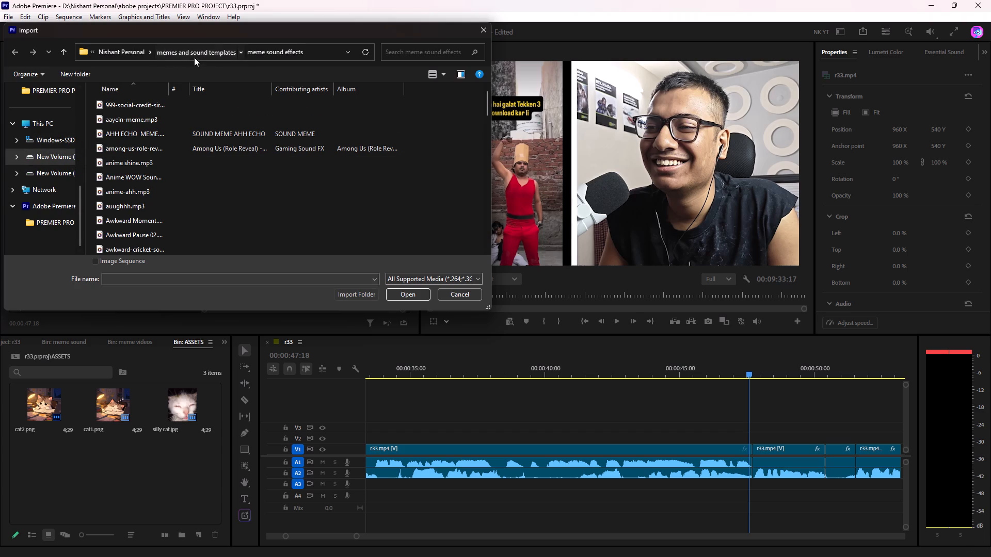
{"action": "left_click", "coordinate": [183, 52]}
{"action": "scroll", "coordinate": [173, 176], "scroll_direction": "down", "scroll_amount": 9}
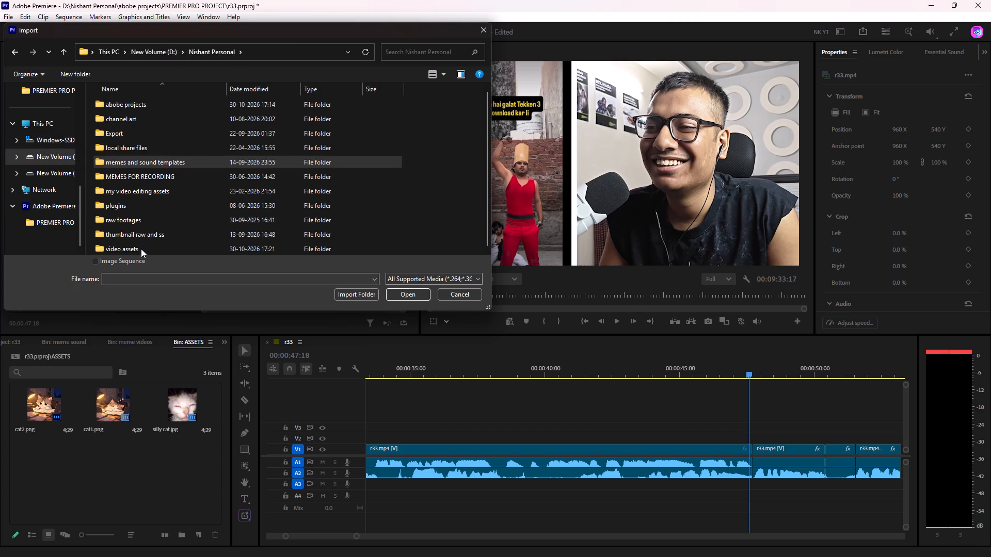
{"action": "double_click", "coordinate": [141, 249]}
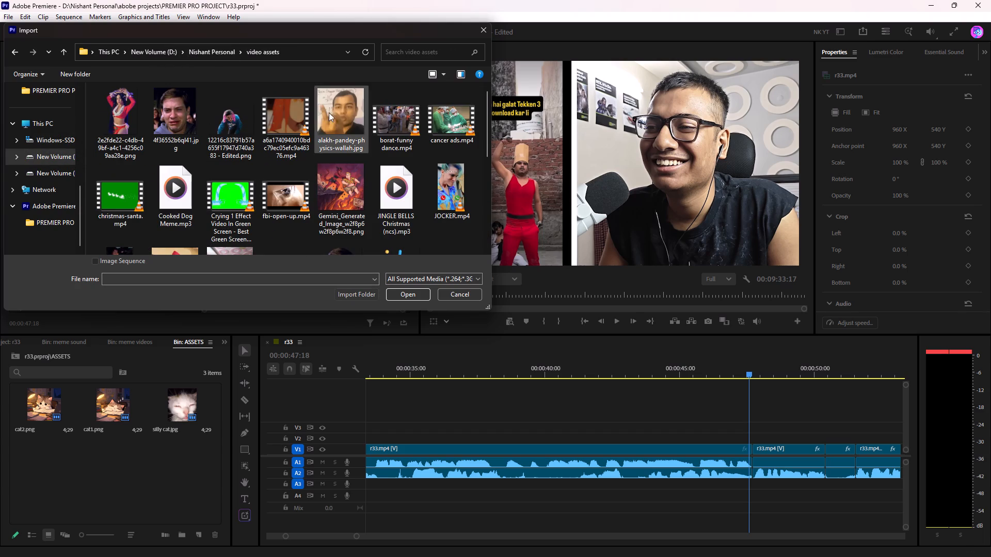
{"action": "scroll", "coordinate": [459, 188], "scroll_direction": "down", "scroll_amount": 1}
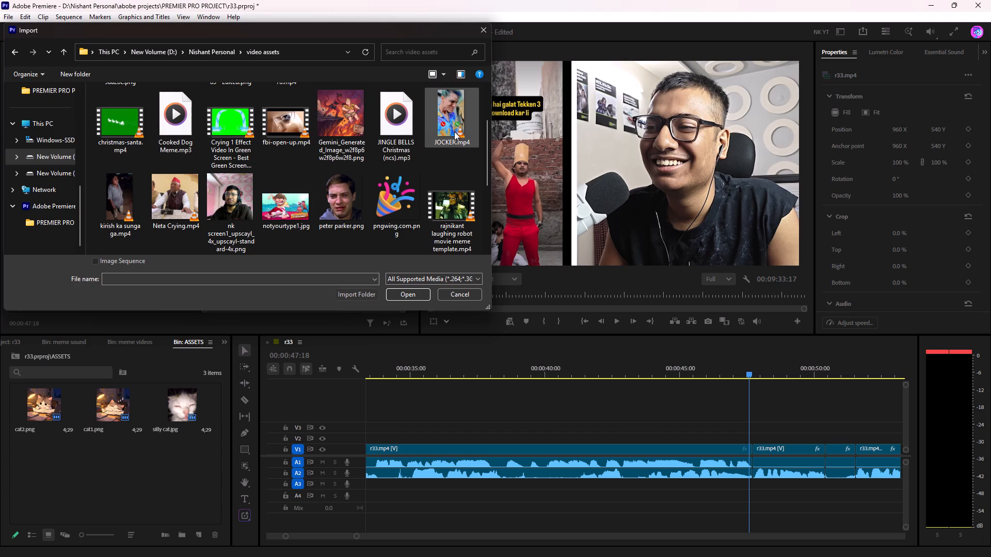
{"action": "scroll", "coordinate": [442, 133], "scroll_direction": "down", "scroll_amount": 2}
{"action": "double_click", "coordinate": [288, 121]}
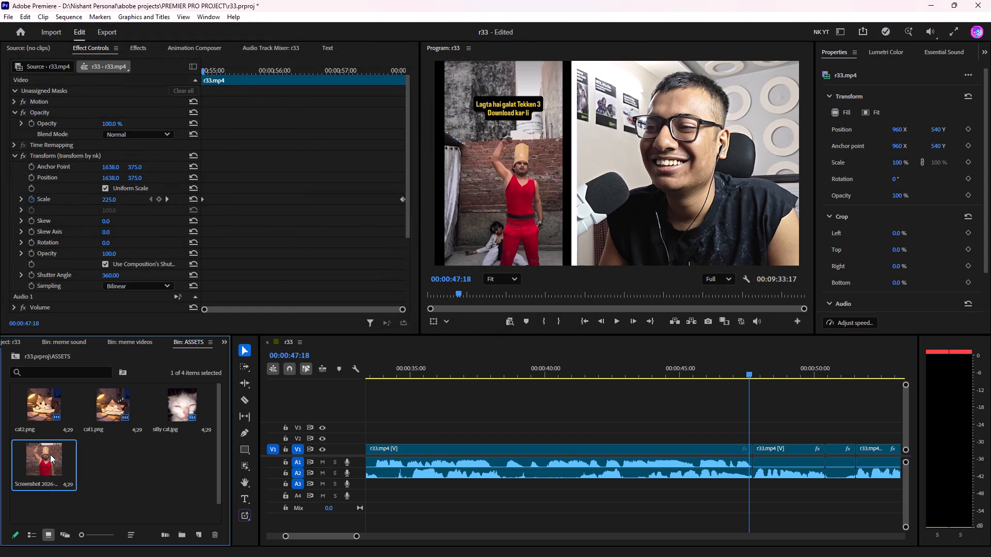
Play back the zoomed reaction clips between about 00:00:47 and 00:00:57 and replay the later part to check its content.
{"action": "left_click", "coordinate": [725, 366]}
{"action": "key", "text": "space"}
{"action": "scroll", "coordinate": [732, 379], "scroll_direction": "down", "scroll_amount": 9}
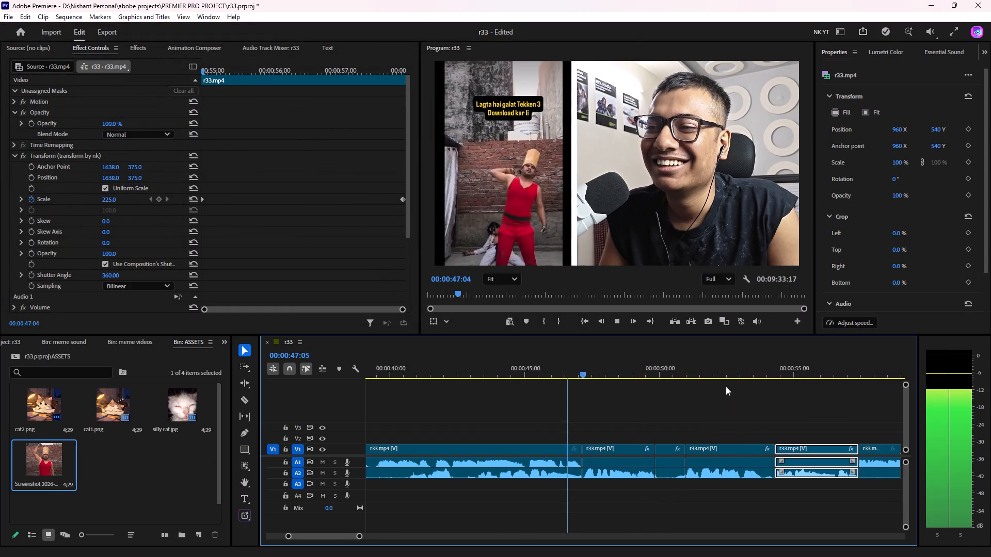
{"action": "scroll", "coordinate": [726, 386], "scroll_direction": "down", "scroll_amount": 6}
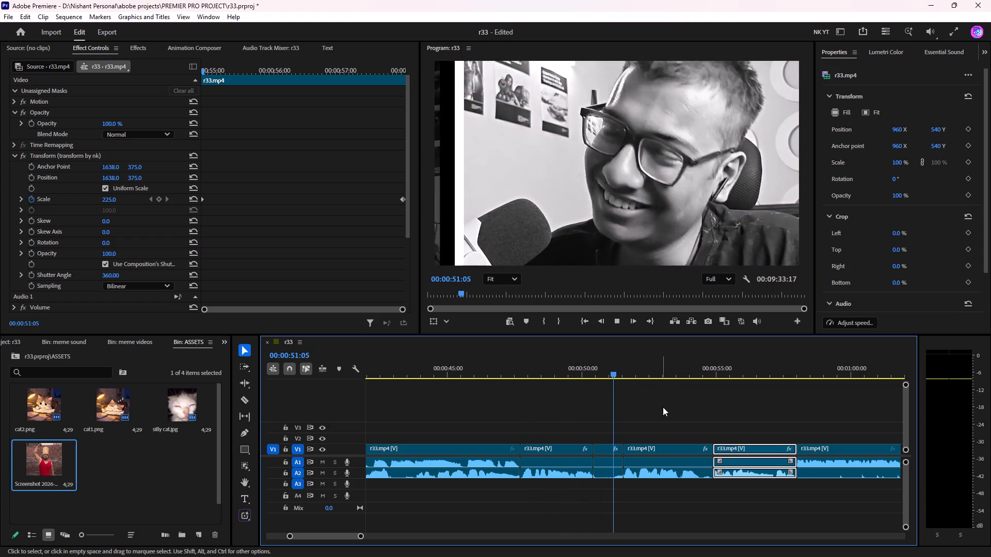
{"action": "scroll", "coordinate": [667, 412], "scroll_direction": "down", "scroll_amount": 11}
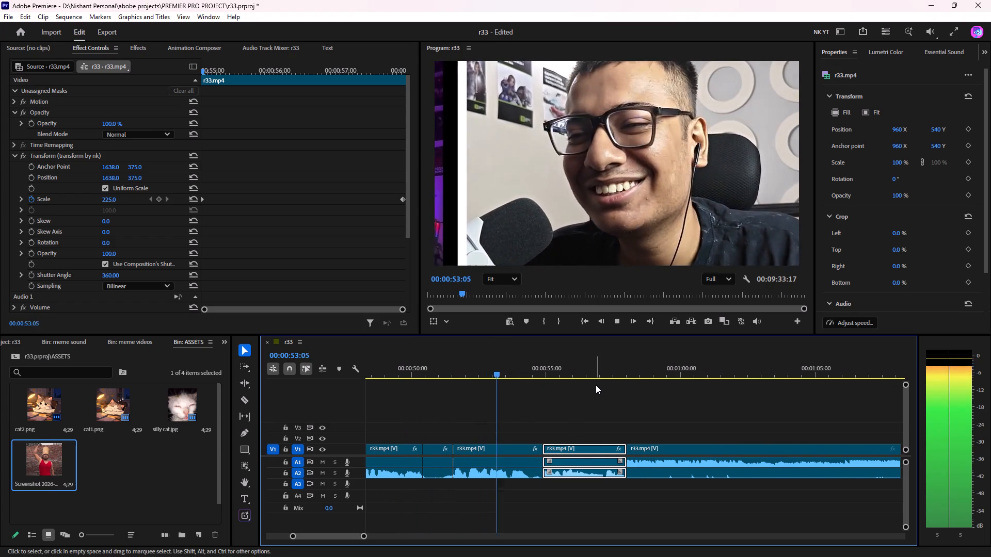
{"action": "key", "text": "space"}
{"action": "key", "text": "space"}
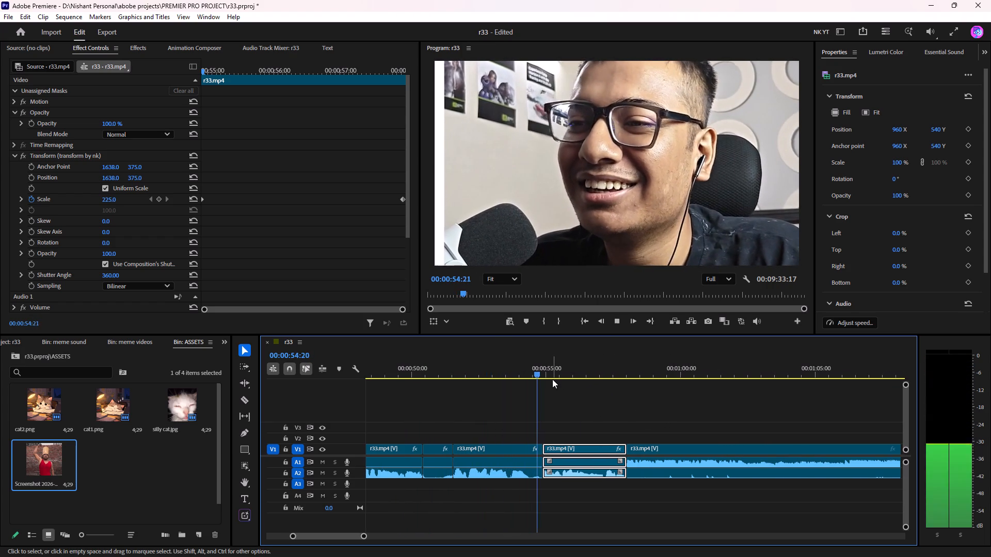
{"action": "scroll", "coordinate": [557, 385], "scroll_direction": "down", "scroll_amount": 5}
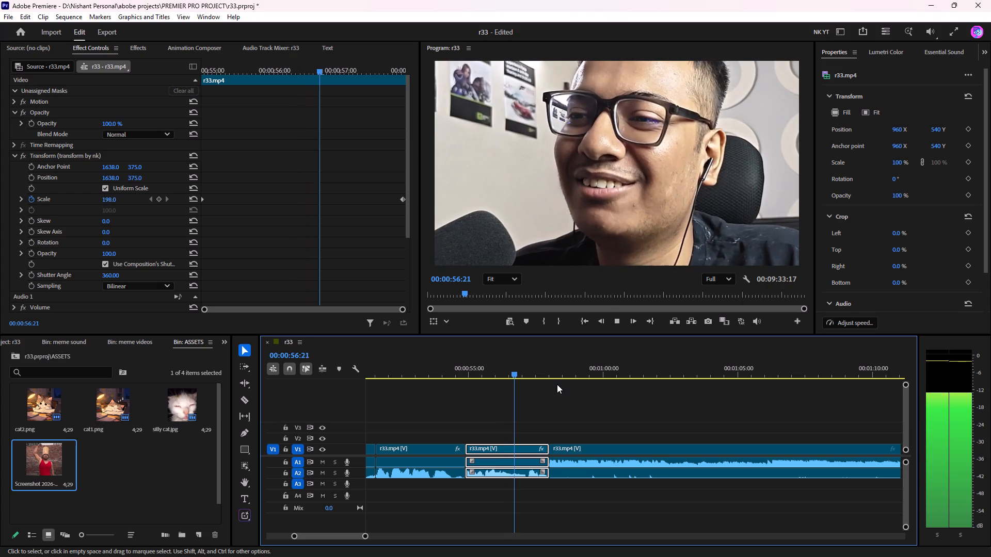
{"action": "key", "text": "space"}
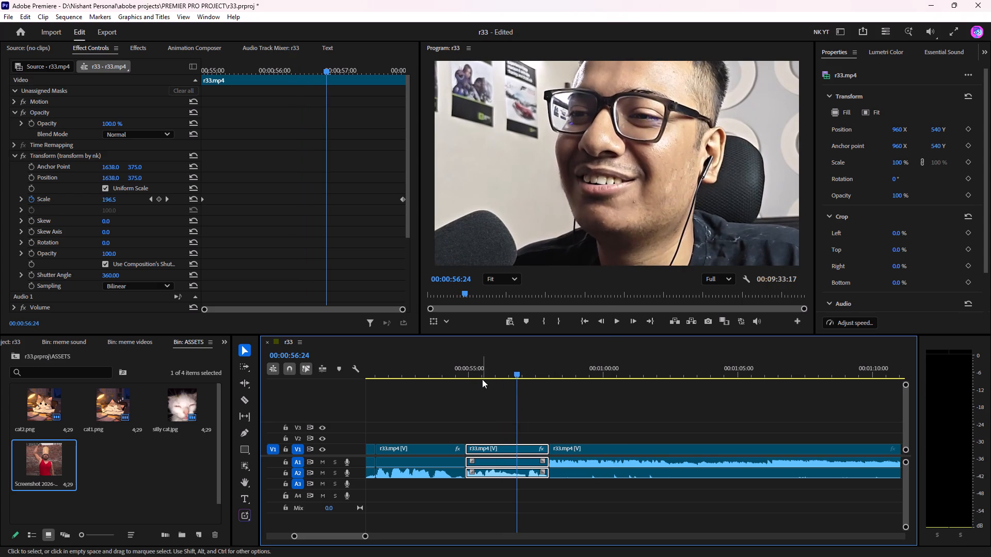
{"action": "scroll", "coordinate": [482, 380], "scroll_direction": "up", "scroll_amount": 9}
{"action": "left_click", "coordinate": [450, 363]}
{"action": "key", "text": "space"}
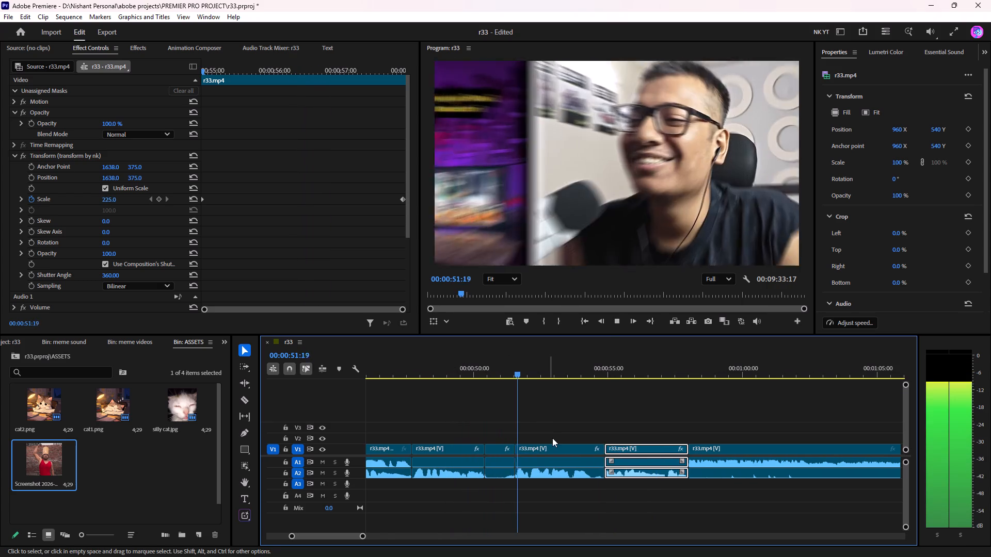
{"action": "key", "text": "space"}
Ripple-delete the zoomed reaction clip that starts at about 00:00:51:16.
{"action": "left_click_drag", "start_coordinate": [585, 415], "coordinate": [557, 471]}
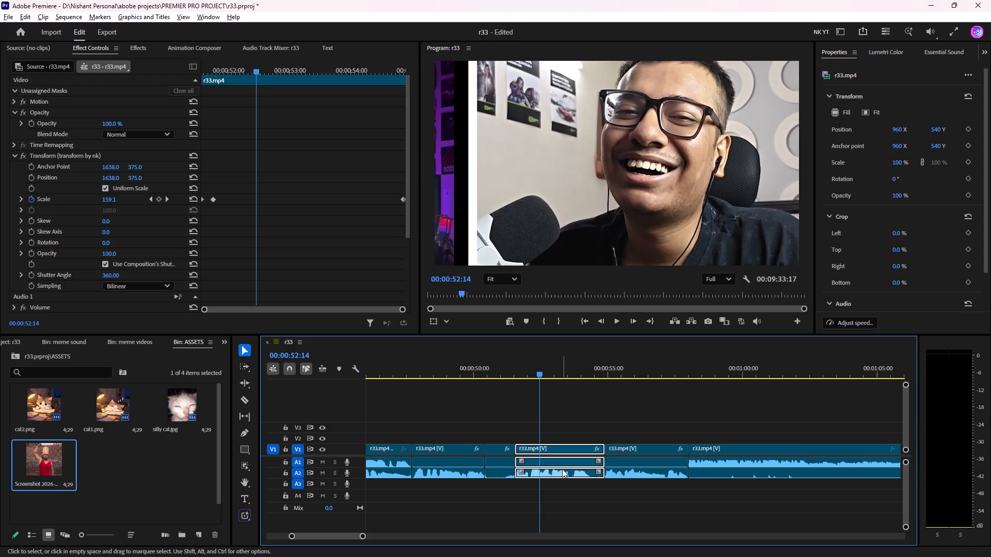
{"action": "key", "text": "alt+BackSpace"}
Replay the section around the cut at about 00:00:51:16 to check how the footage flows.
{"action": "key", "text": "space"}
{"action": "key", "text": "space"}
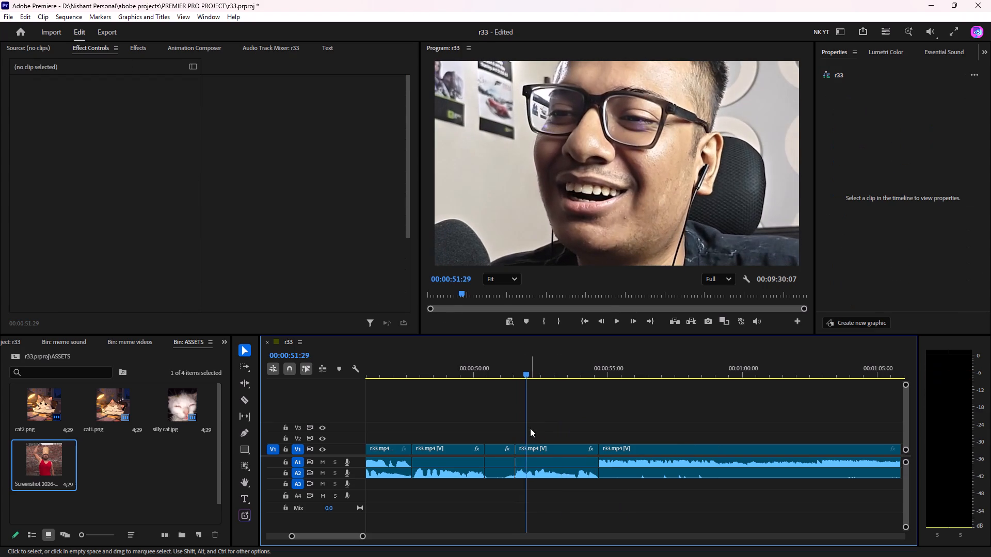
{"action": "left_click", "coordinate": [486, 366]}
{"action": "key", "text": "space"}
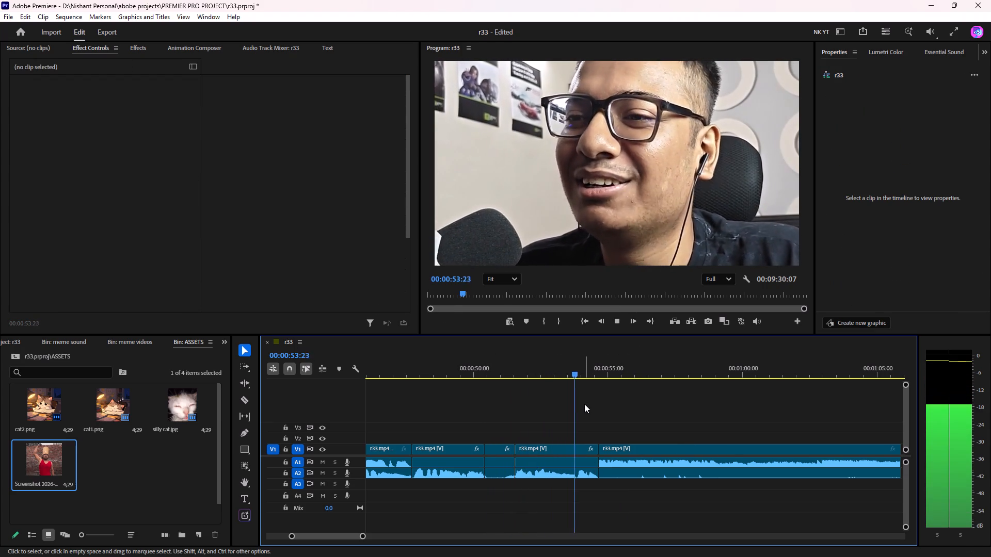
{"action": "key", "text": "space"}
{"action": "left_click_drag", "start_coordinate": [539, 364], "coordinate": [514, 386]}
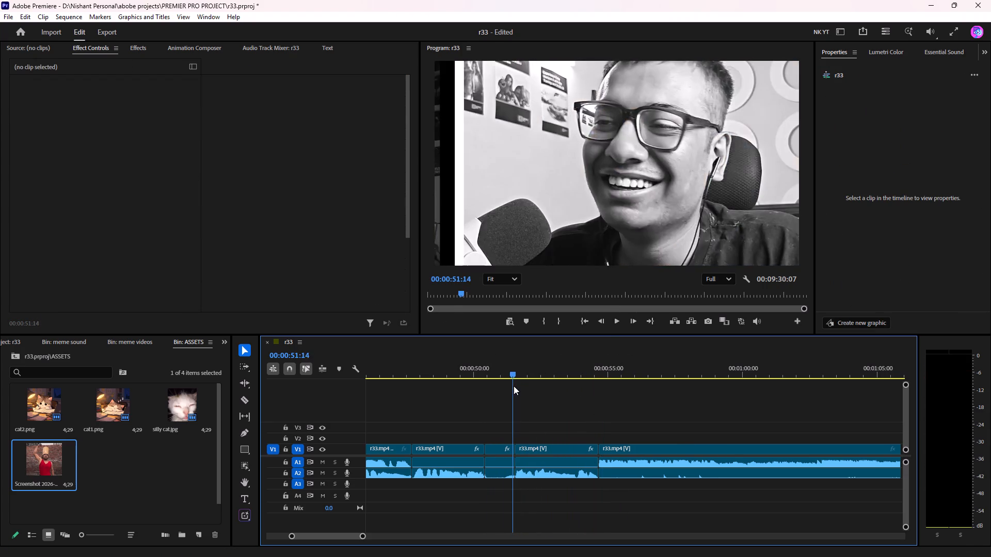
{"action": "left_click_drag", "start_coordinate": [514, 386], "coordinate": [481, 396]}
{"action": "key", "text": "space"}
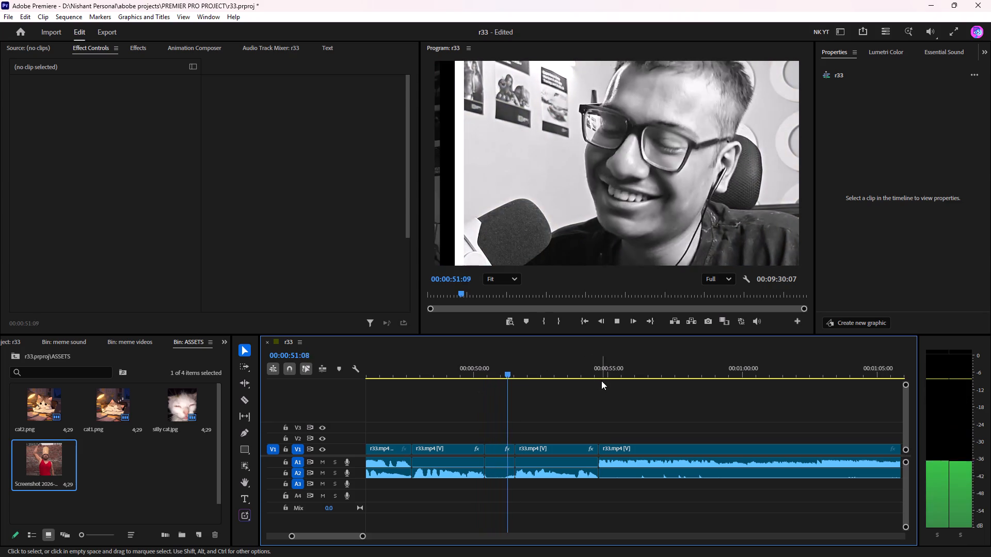
{"action": "key", "text": "space"}
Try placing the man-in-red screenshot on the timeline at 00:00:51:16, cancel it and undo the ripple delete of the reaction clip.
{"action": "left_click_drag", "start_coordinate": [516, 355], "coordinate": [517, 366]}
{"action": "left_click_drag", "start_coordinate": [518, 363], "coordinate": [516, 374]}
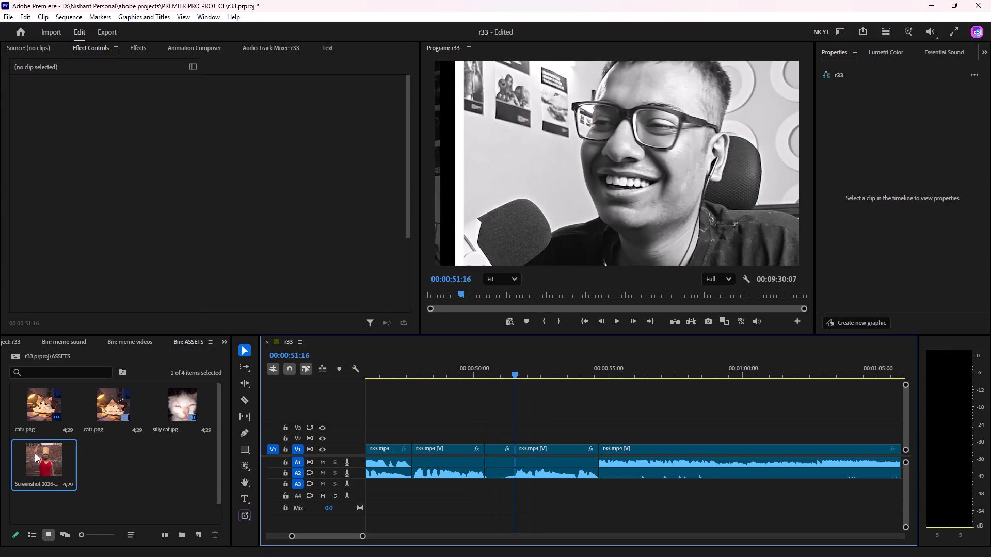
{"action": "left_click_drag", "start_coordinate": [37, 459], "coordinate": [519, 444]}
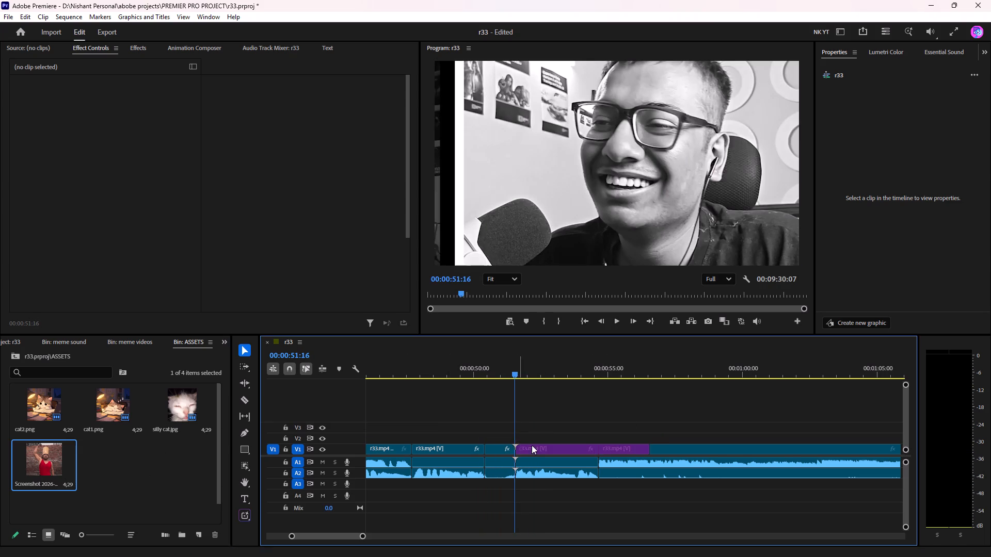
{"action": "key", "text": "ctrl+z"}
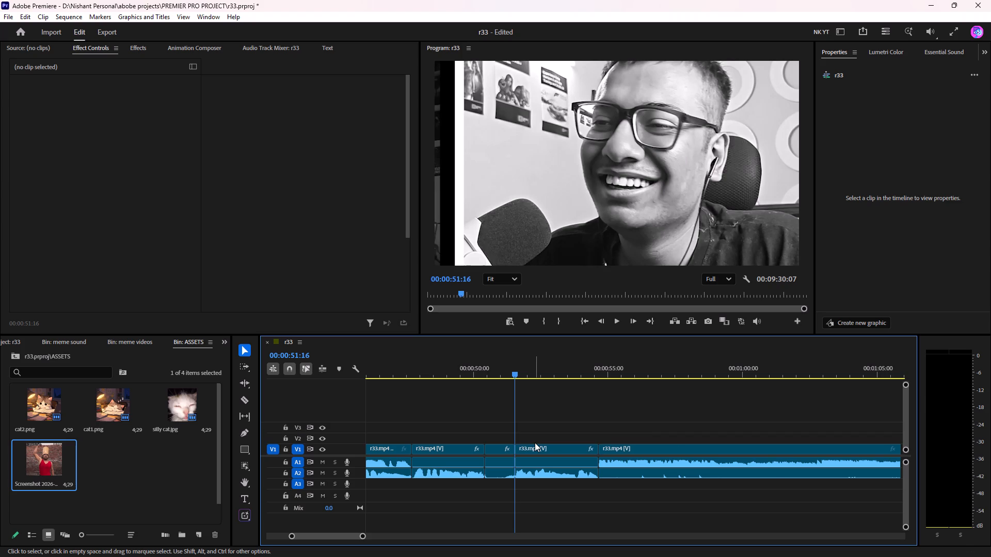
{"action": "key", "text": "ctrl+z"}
Place the man-in-red screenshot on V2 over the reaction clip starting near 00:00:55 and trim its end to match that clip.
{"action": "key", "text": "space"}
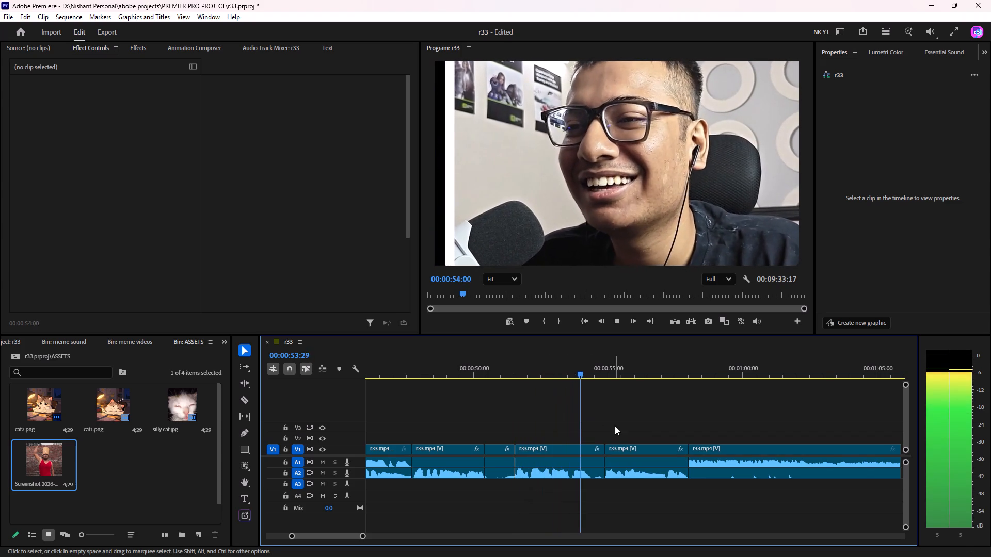
{"action": "scroll", "coordinate": [615, 427], "scroll_direction": "down", "scroll_amount": 8}
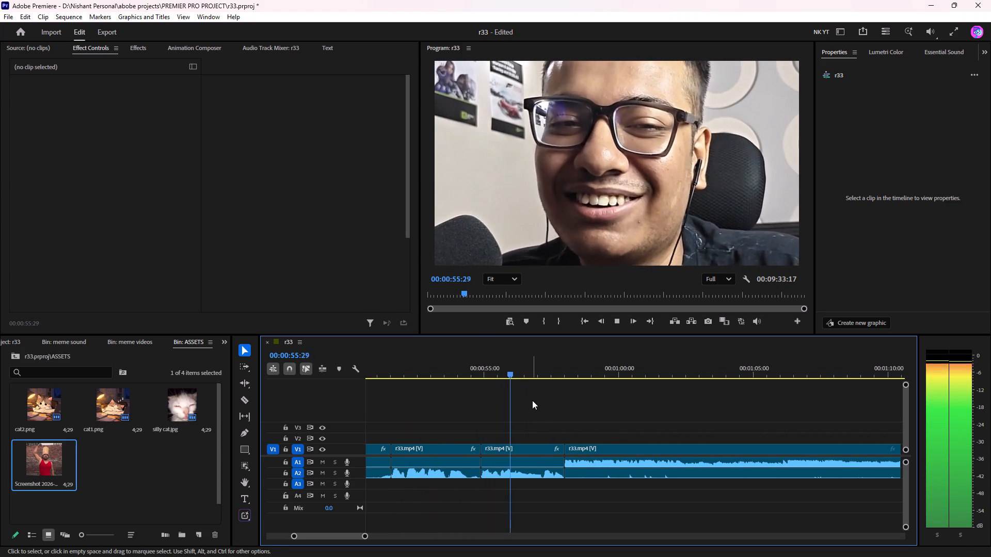
{"action": "key", "text": "space"}
{"action": "left_click_drag", "start_coordinate": [501, 368], "coordinate": [484, 381]}
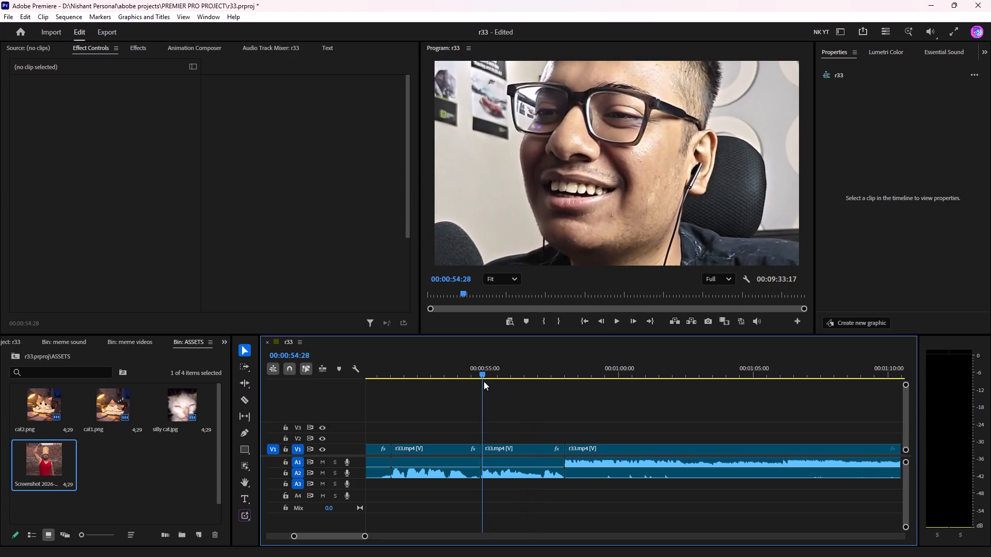
{"action": "left_click_drag", "start_coordinate": [484, 381], "coordinate": [474, 389]}
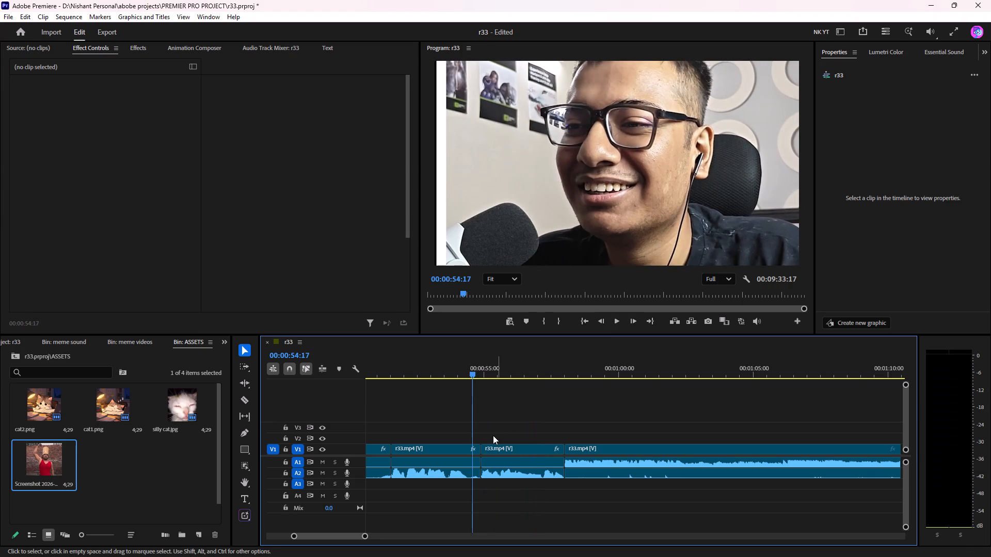
{"action": "left_click_drag", "start_coordinate": [45, 463], "coordinate": [324, 421]}
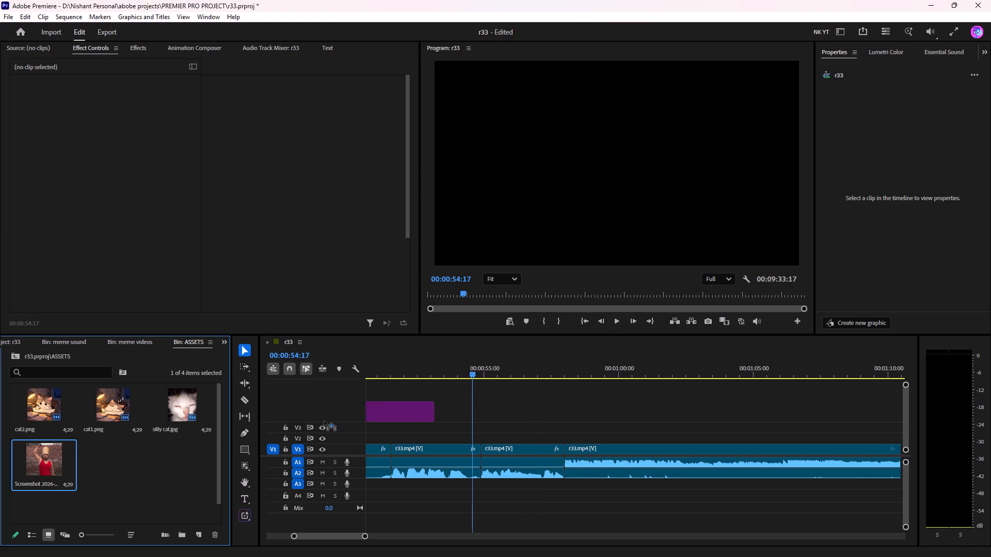
{"action": "left_click_drag", "start_coordinate": [324, 421], "coordinate": [485, 442]}
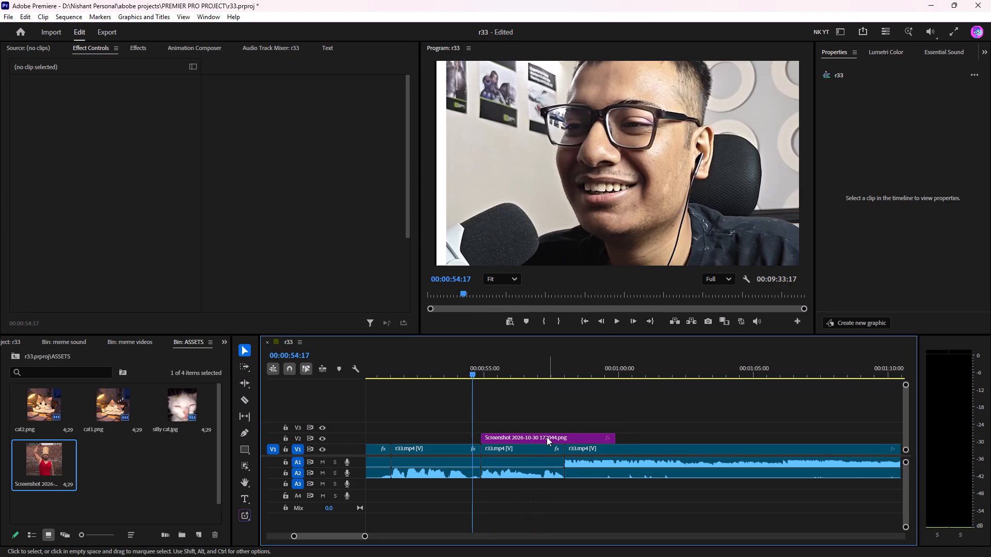
{"action": "left_click_drag", "start_coordinate": [616, 441], "coordinate": [579, 449]}
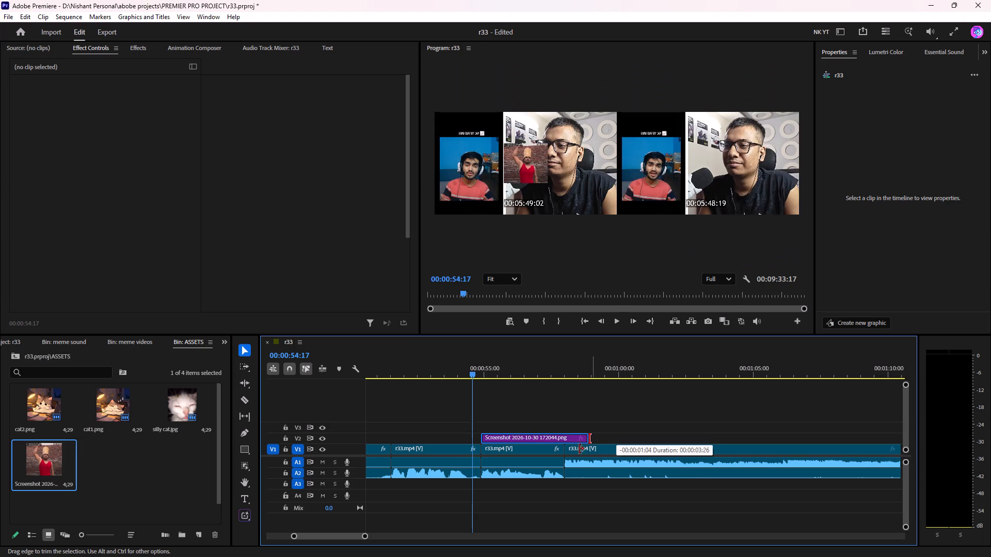
{"action": "left_click_drag", "start_coordinate": [579, 449], "coordinate": [562, 452]}
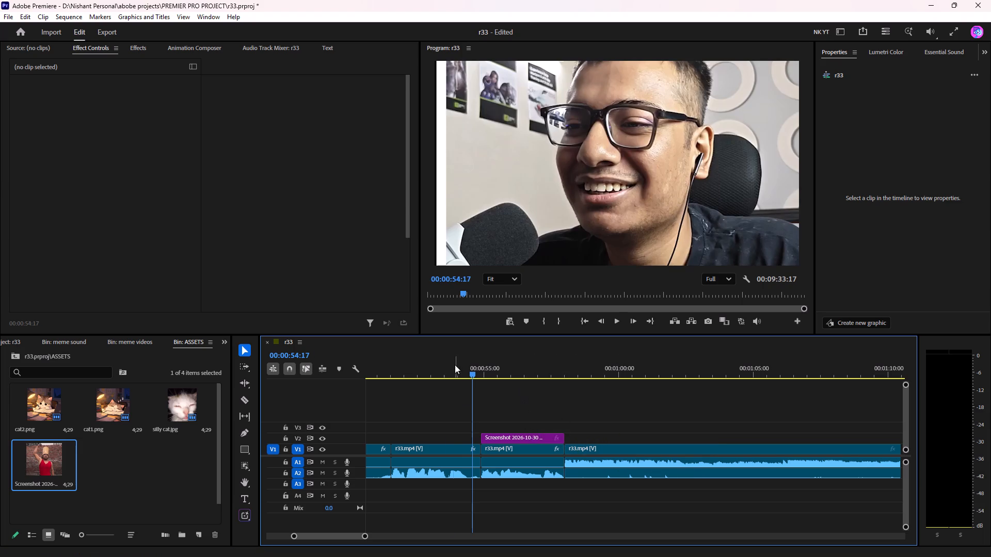
Preview the screenshot overlay and set its position to 383 X, 642 Y and its scale to 114% beside the face.
{"action": "left_click_drag", "start_coordinate": [455, 364], "coordinate": [402, 384]}
{"action": "key", "text": "space"}
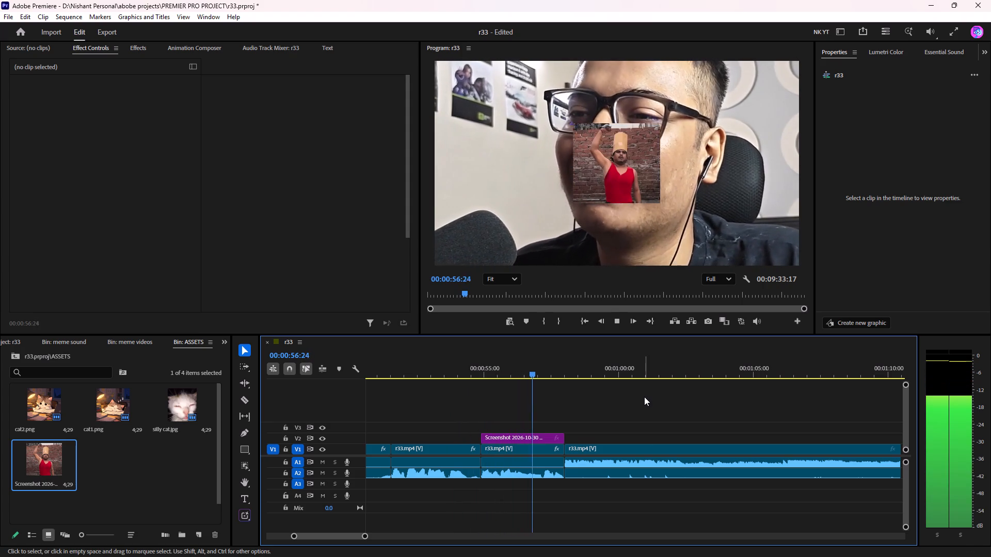
{"action": "key", "text": "space"}
{"action": "left_click", "coordinate": [536, 438]}
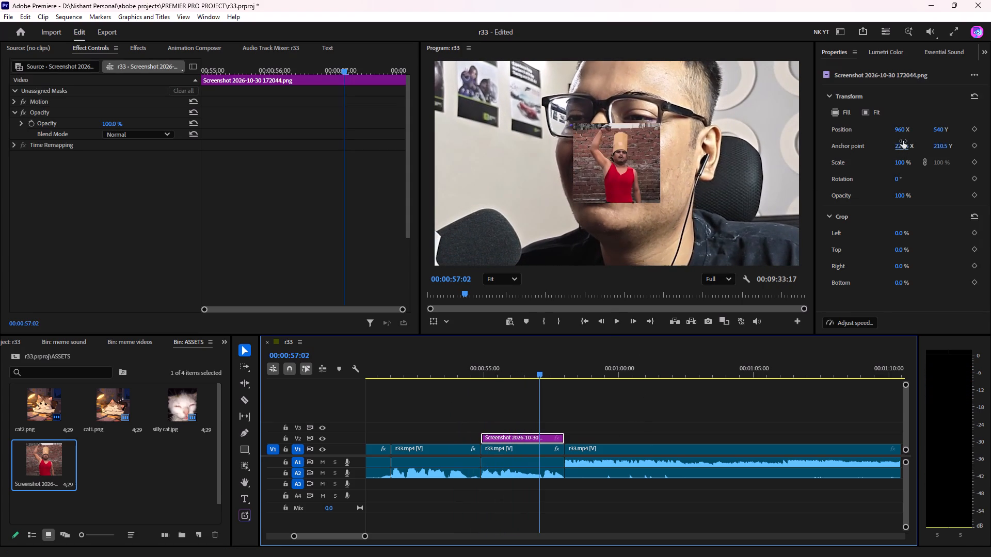
{"action": "left_click_drag", "start_coordinate": [902, 129], "coordinate": [604, 155]}
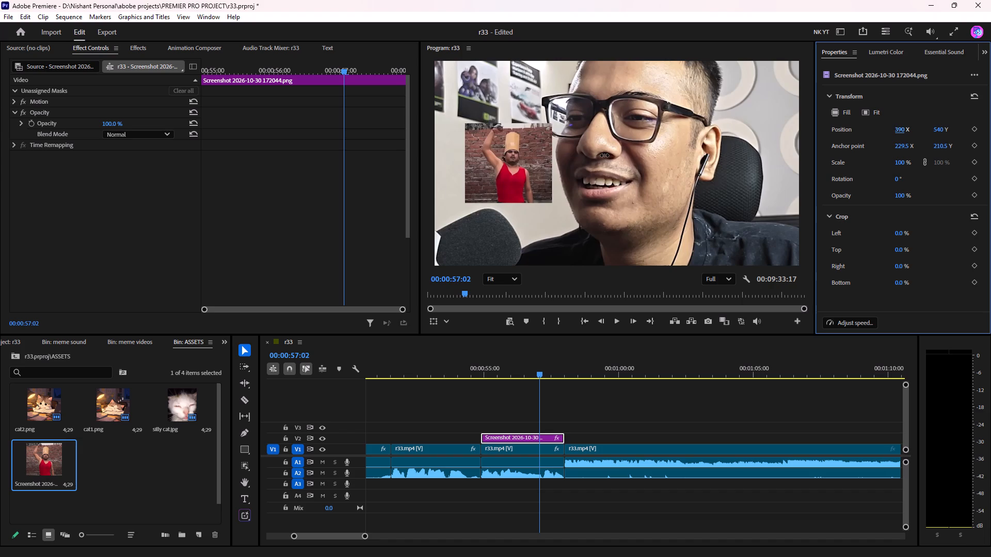
{"action": "left_click_drag", "start_coordinate": [604, 155], "coordinate": [617, 157]}
{"action": "left_click_drag", "start_coordinate": [938, 129], "coordinate": [938, 130]}
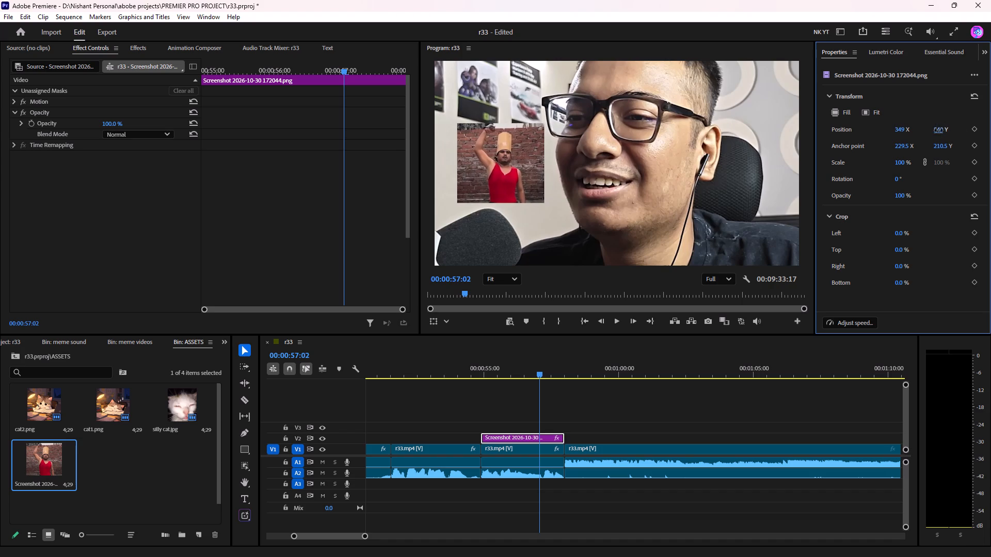
{"action": "left_click_drag", "start_coordinate": [938, 130], "coordinate": [990, 128]}
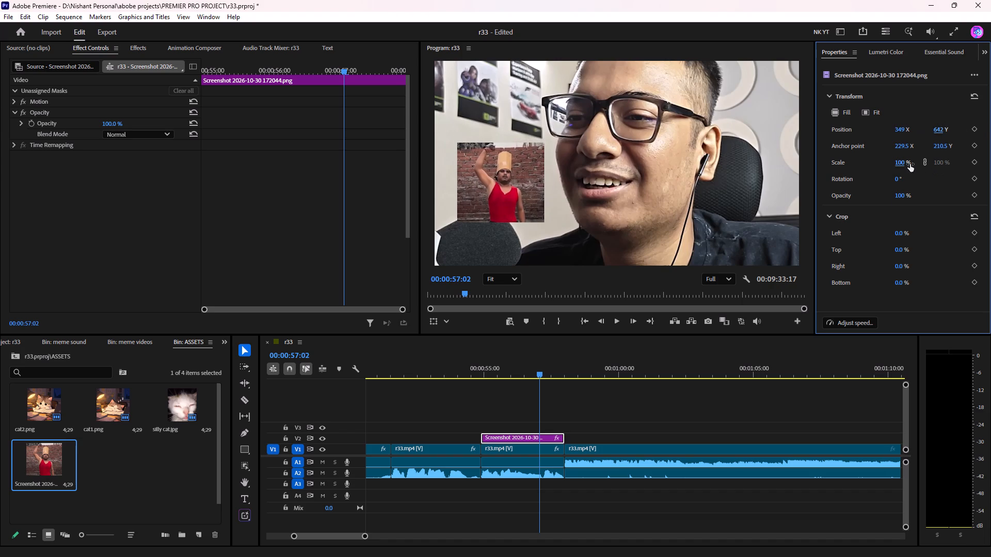
{"action": "left_click_drag", "start_coordinate": [901, 161], "coordinate": [906, 158]}
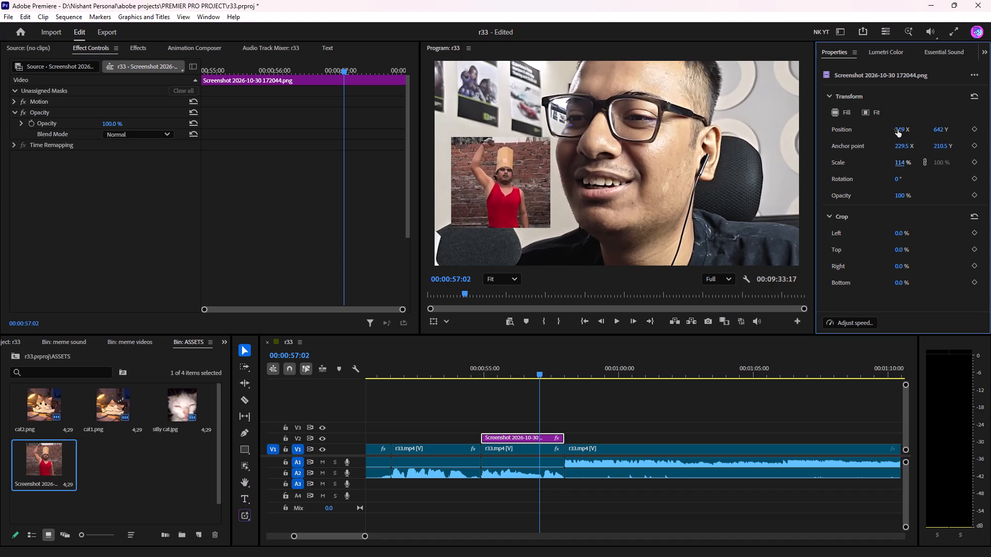
{"action": "left_click_drag", "start_coordinate": [900, 129], "coordinate": [914, 124]}
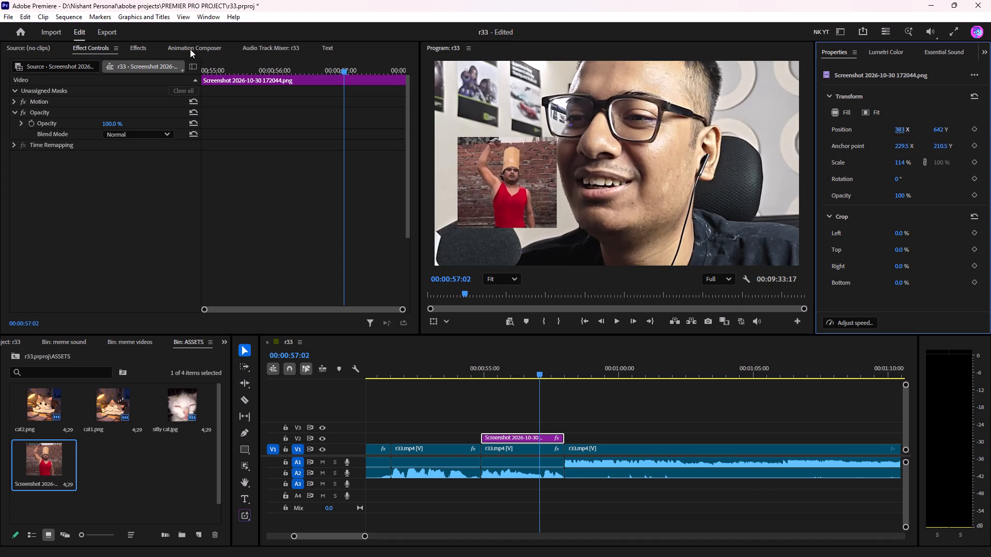
Apply the rounded corners and shadow by nk presets from NK effects to the man-in-red screenshot clip.
{"action": "left_click", "coordinate": [141, 50]}
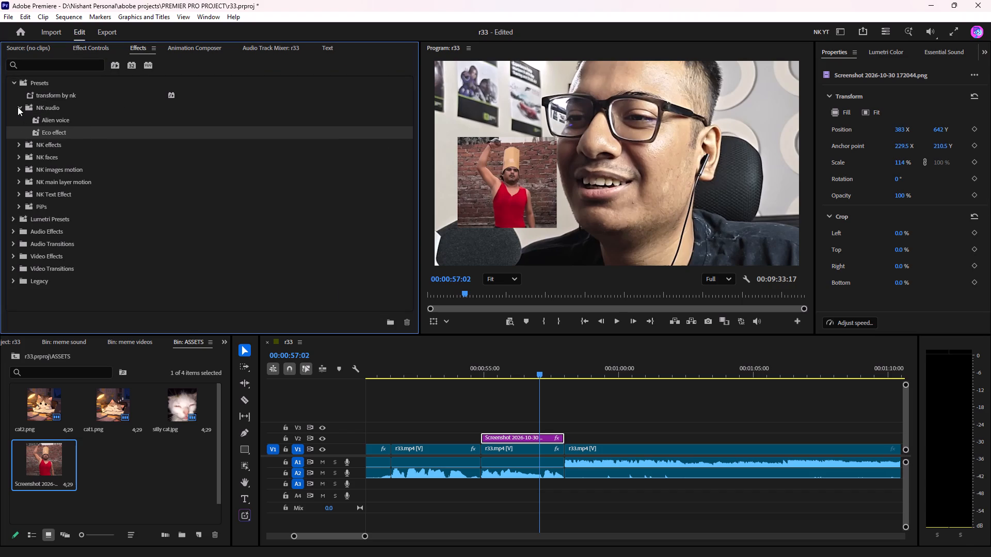
{"action": "left_click", "coordinate": [18, 105]}
{"action": "left_click", "coordinate": [18, 121]}
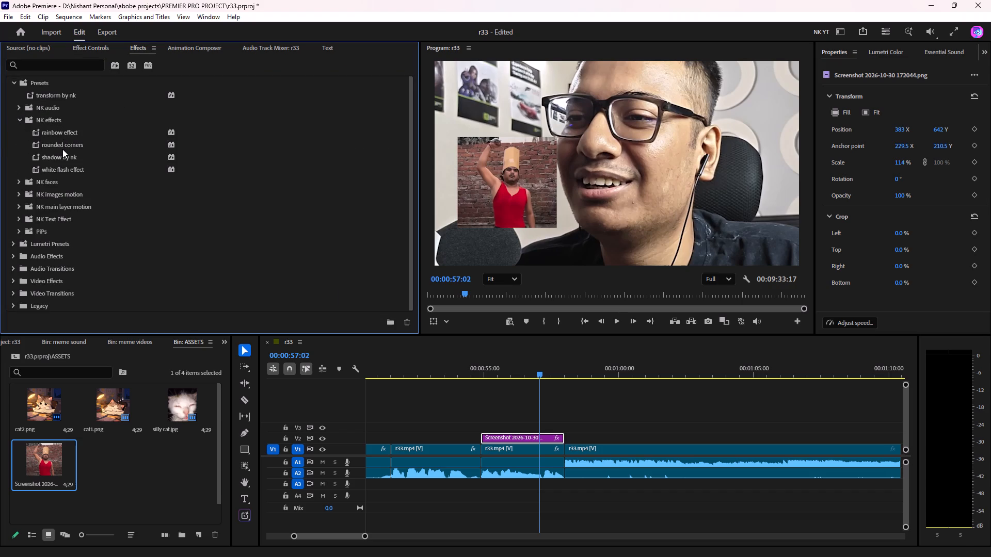
{"action": "left_click_drag", "start_coordinate": [62, 150], "coordinate": [528, 437]}
{"action": "left_click_drag", "start_coordinate": [61, 157], "coordinate": [69, 169]}
{"action": "left_click_drag", "start_coordinate": [69, 169], "coordinate": [519, 437]}
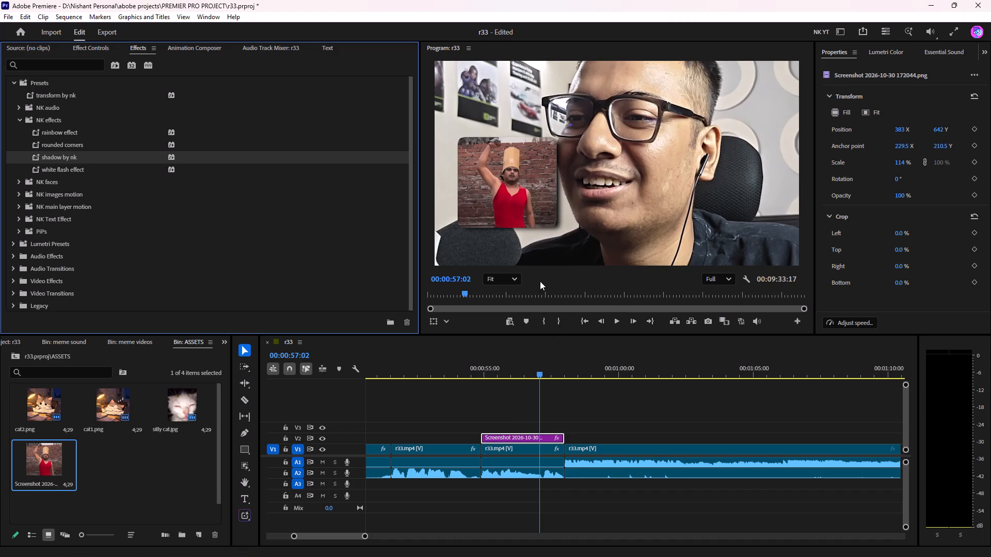
Move the man-in-red screenshot on V2 earlier to start with the reaction clip at 00:00:51:17 and extend its end to match that clip.
{"action": "left_click_drag", "start_coordinate": [493, 371], "coordinate": [374, 381]}
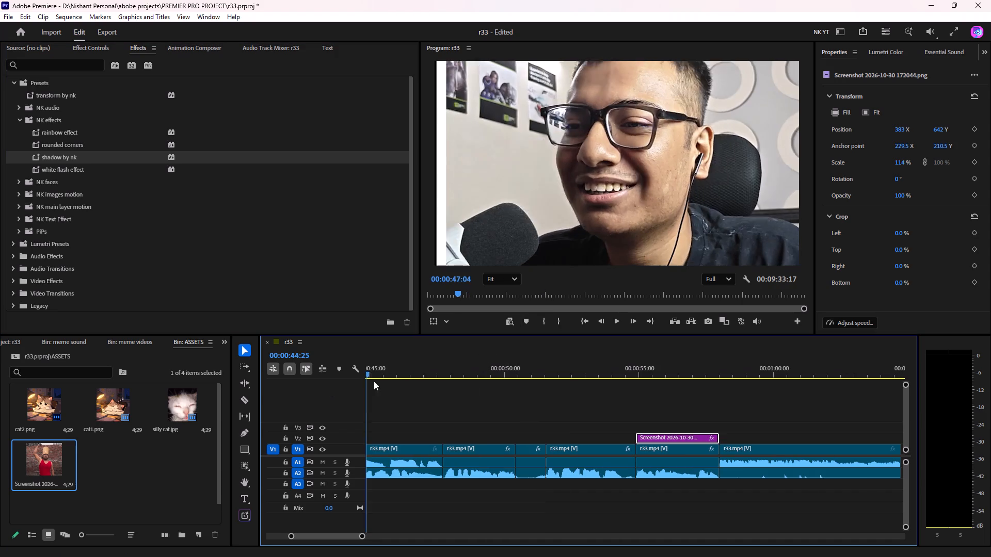
{"action": "left_click_drag", "start_coordinate": [374, 381], "coordinate": [561, 399]}
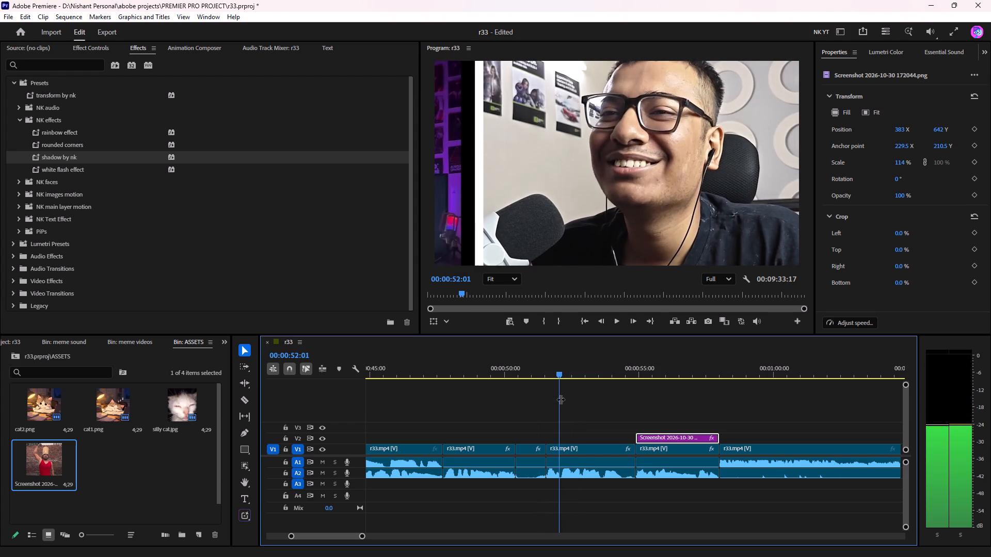
{"action": "left_click_drag", "start_coordinate": [670, 437], "coordinate": [598, 440]}
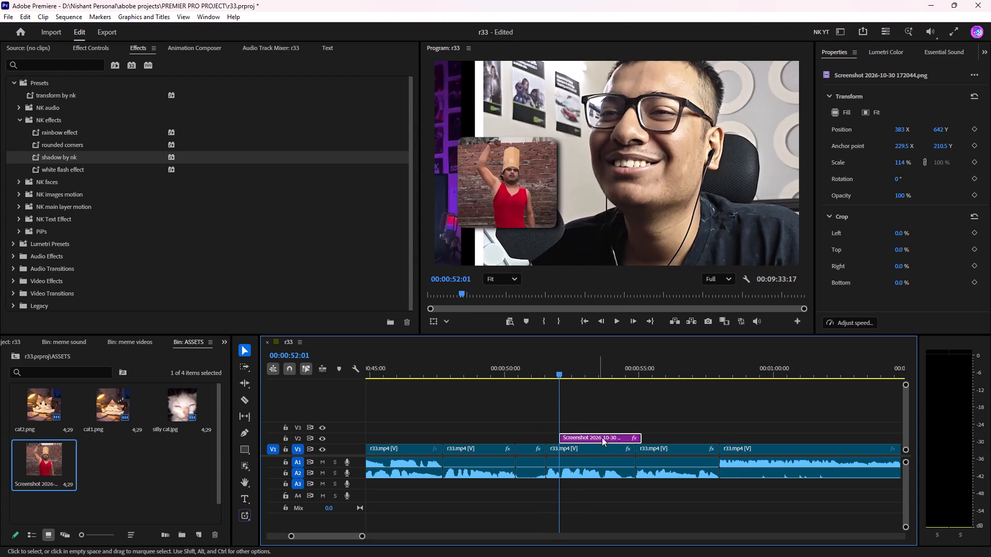
{"action": "left_click", "coordinate": [550, 371]}
{"action": "left_click", "coordinate": [544, 371]}
{"action": "key", "text": "space"}
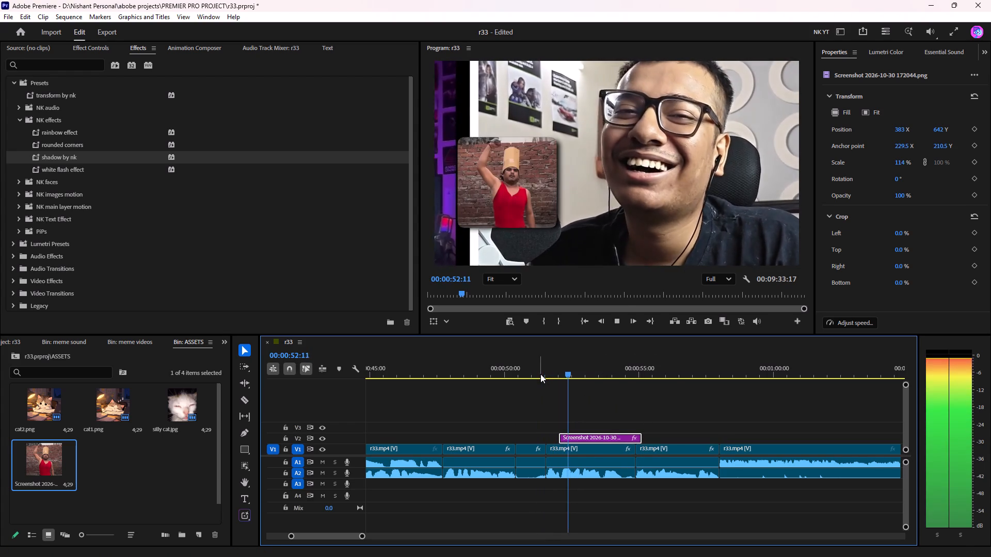
{"action": "key", "text": "space"}
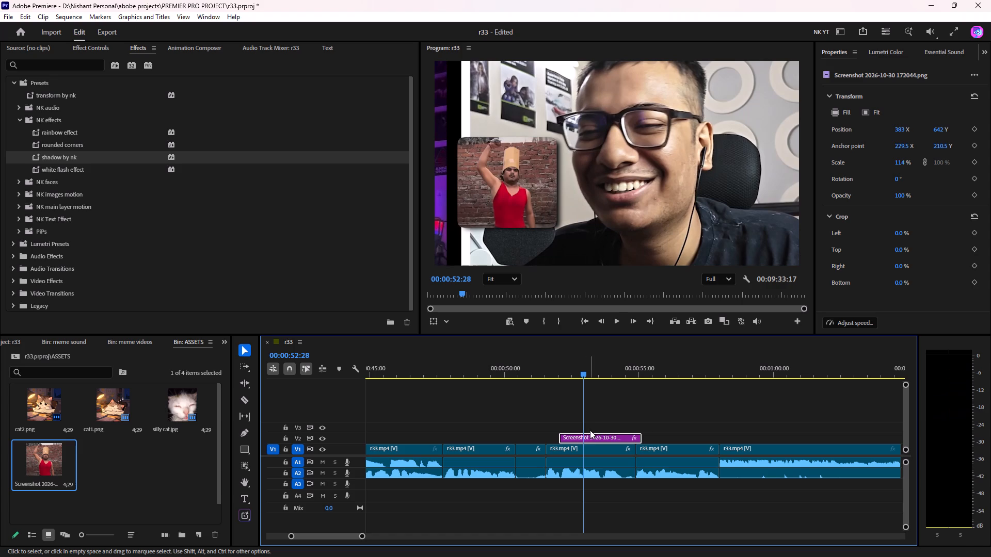
{"action": "left_click_drag", "start_coordinate": [585, 438], "coordinate": [573, 438]}
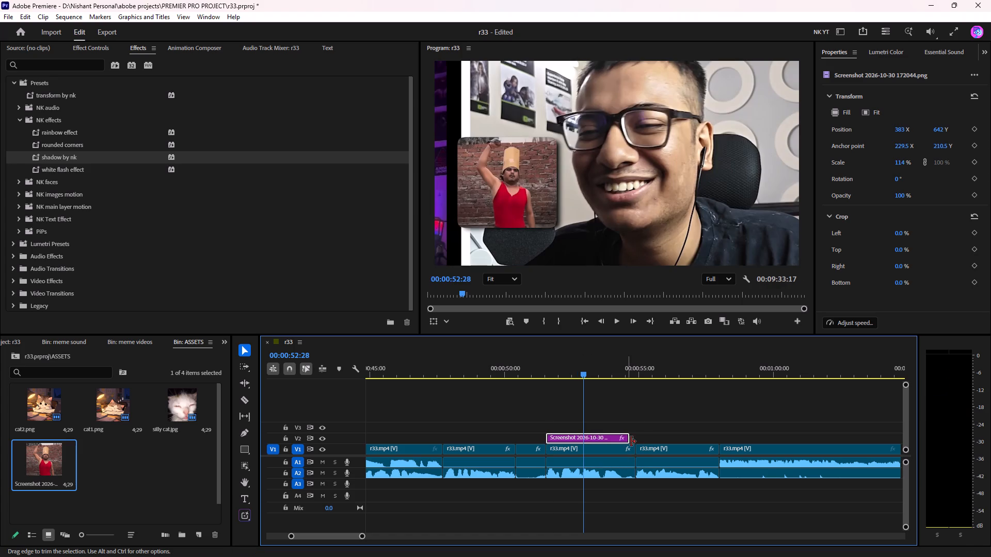
{"action": "left_click_drag", "start_coordinate": [631, 441], "coordinate": [638, 441]}
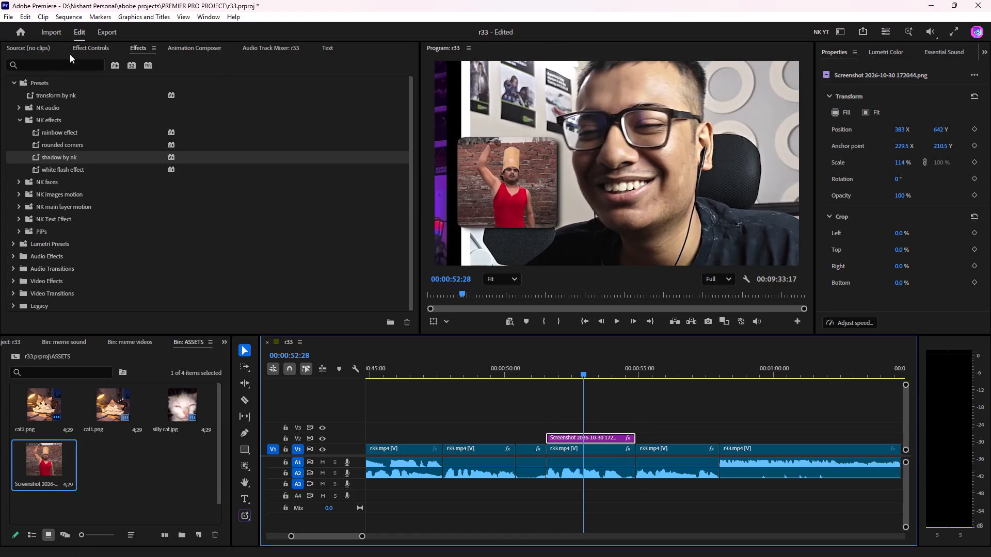
Apply the transform by nk preset to the man-in-red screenshot and set its Transform shutter angle to 360.
{"action": "left_click_drag", "start_coordinate": [52, 96], "coordinate": [538, 406]}
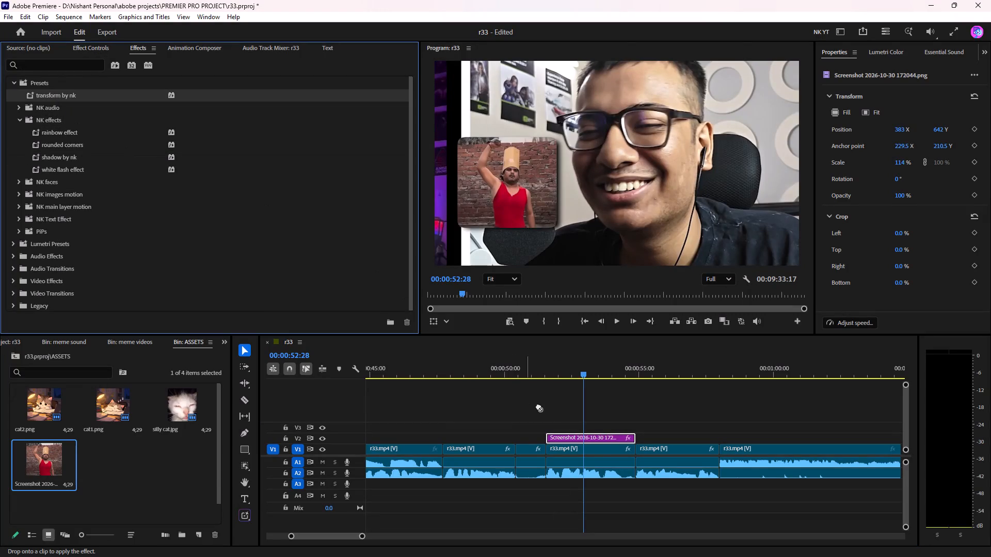
{"action": "left_click_drag", "start_coordinate": [538, 406], "coordinate": [600, 437]}
{"action": "left_click", "coordinate": [85, 51]}
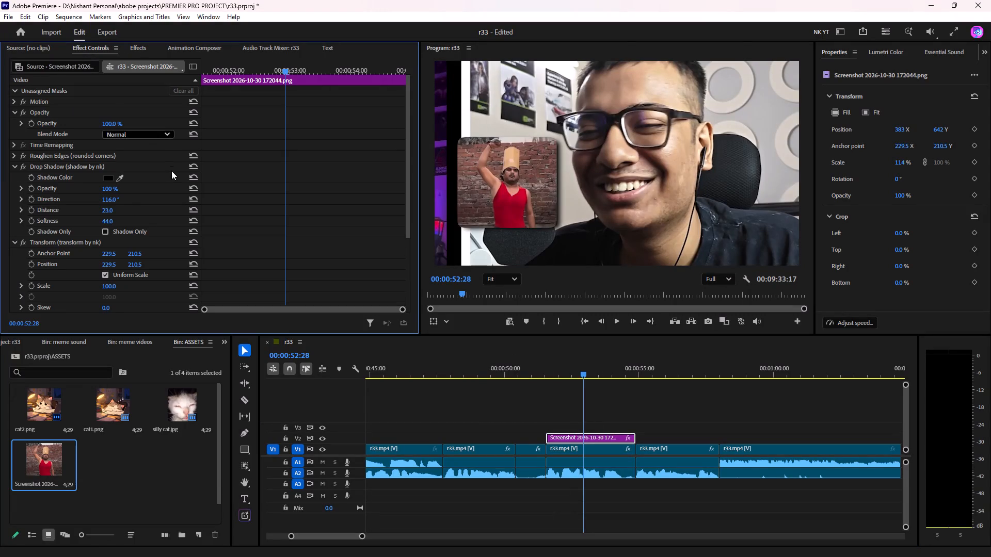
{"action": "scroll", "coordinate": [77, 163], "scroll_direction": "down", "scroll_amount": 9}
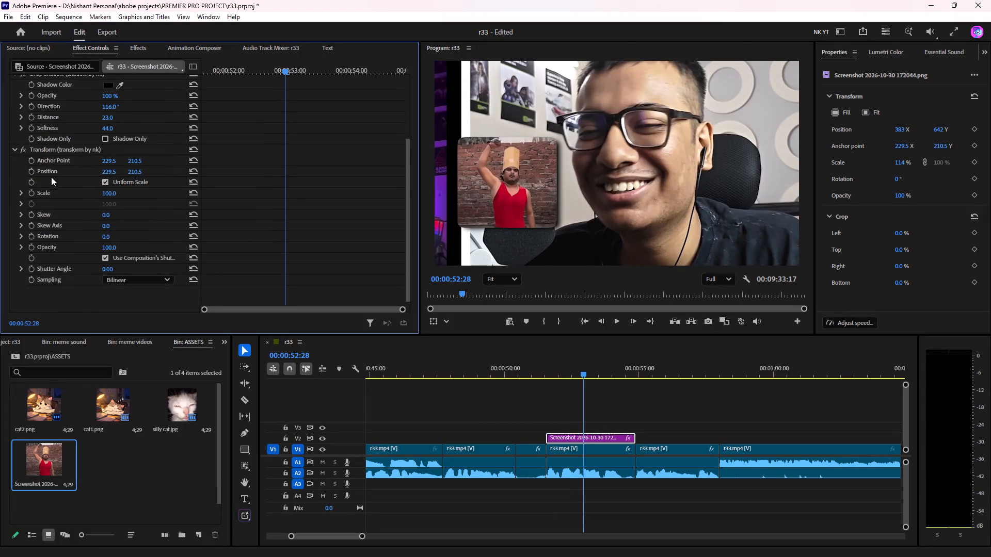
{"action": "left_click_drag", "start_coordinate": [115, 272], "coordinate": [545, 277]}
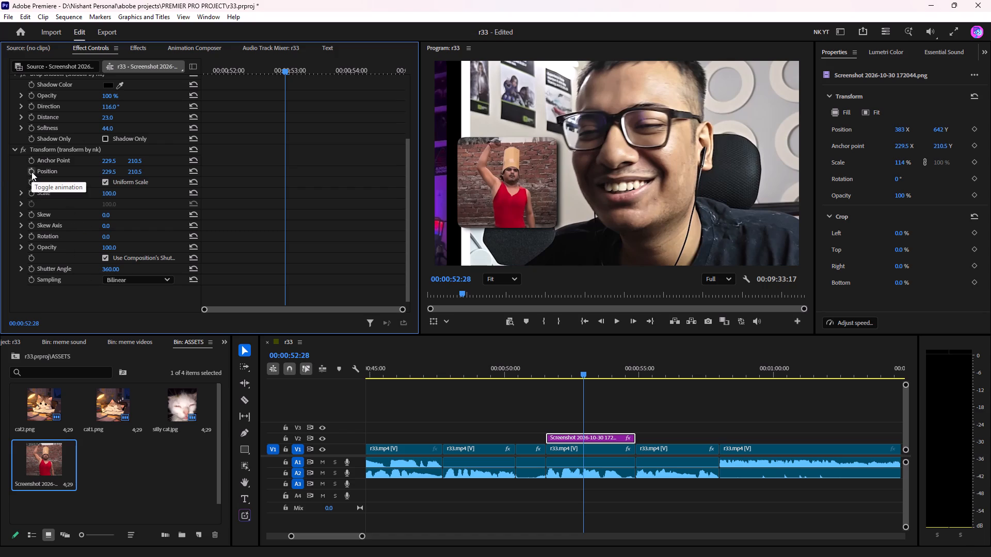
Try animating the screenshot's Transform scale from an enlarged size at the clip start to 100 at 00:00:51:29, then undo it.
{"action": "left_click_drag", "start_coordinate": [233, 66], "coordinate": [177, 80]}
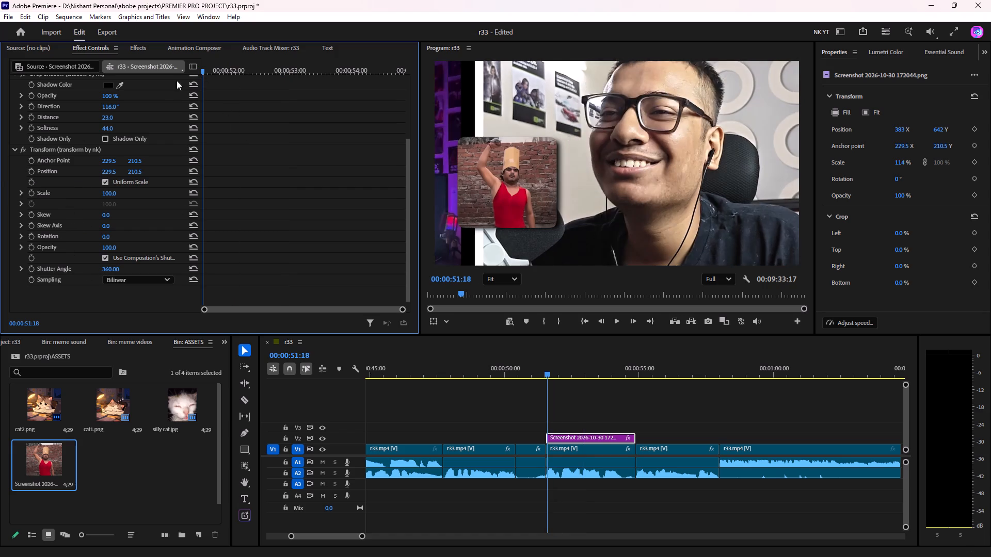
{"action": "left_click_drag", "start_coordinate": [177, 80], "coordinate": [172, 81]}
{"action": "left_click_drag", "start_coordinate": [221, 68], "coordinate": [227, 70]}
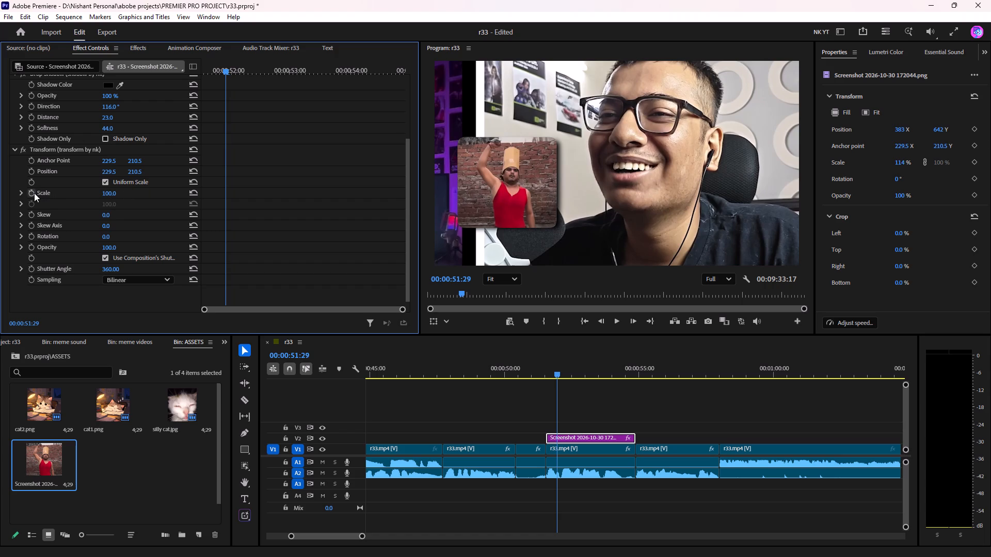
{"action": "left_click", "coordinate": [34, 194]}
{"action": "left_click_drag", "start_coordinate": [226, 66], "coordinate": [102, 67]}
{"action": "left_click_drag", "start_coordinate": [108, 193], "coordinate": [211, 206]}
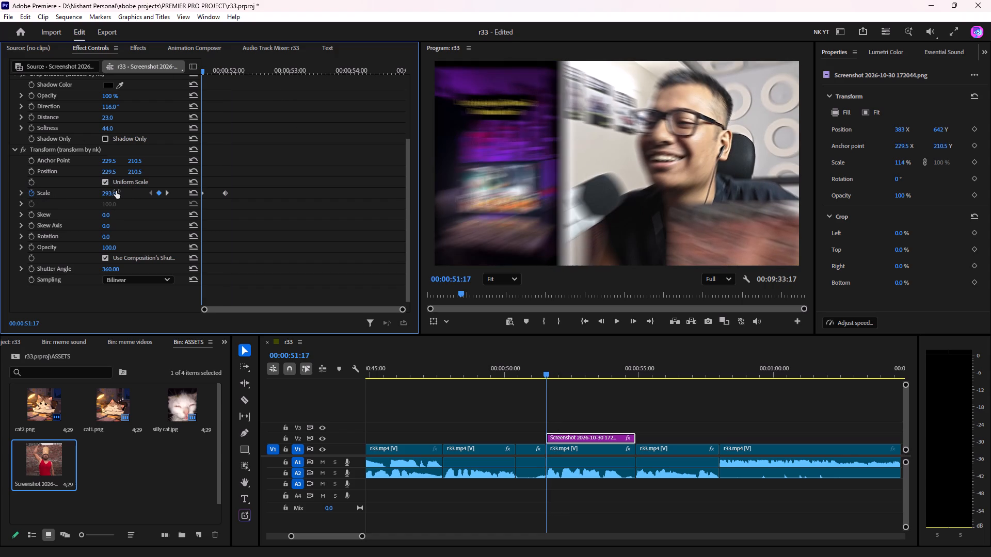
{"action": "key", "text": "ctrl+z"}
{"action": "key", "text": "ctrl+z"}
Keyframe the screenshot's Transform position from 229.5, 932.5 at the clip start to 229.5, 210.5 at 00:00:52:00.
{"action": "left_click", "coordinate": [219, 57]}
{"action": "left_click", "coordinate": [220, 69]}
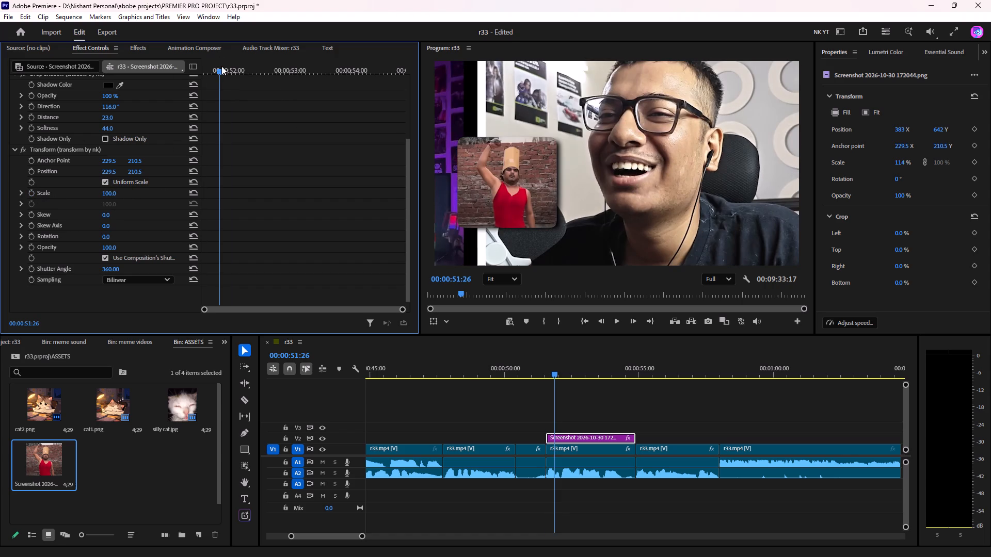
{"action": "left_click", "coordinate": [230, 61]}
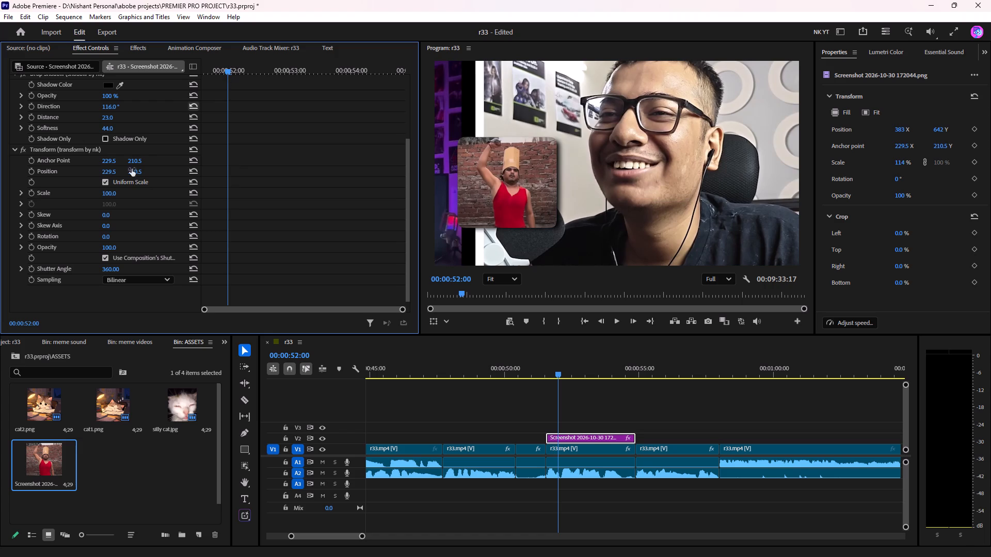
{"action": "left_click", "coordinate": [33, 173]}
{"action": "left_click_drag", "start_coordinate": [211, 67], "coordinate": [171, 85]}
{"action": "left_click_drag", "start_coordinate": [136, 172], "coordinate": [136, 172]}
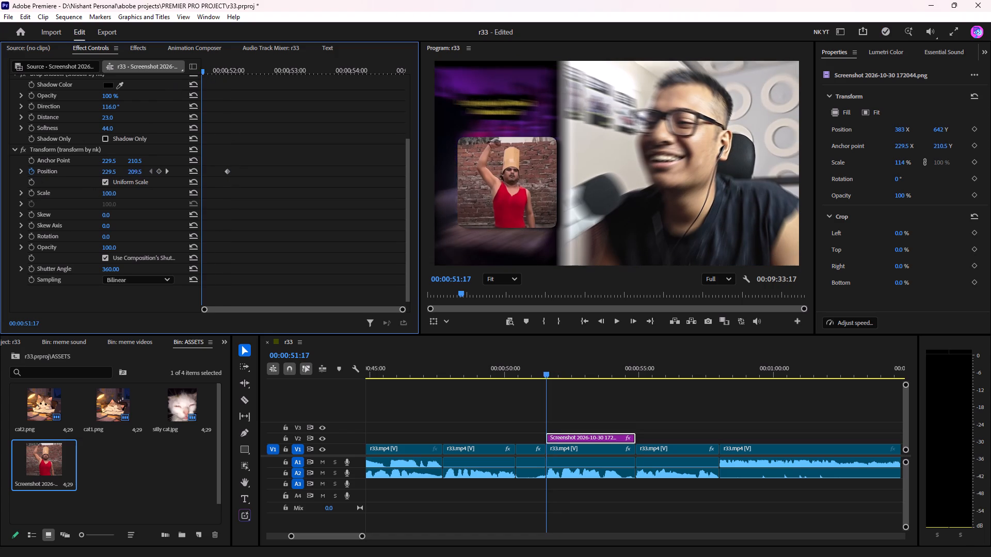
{"action": "left_click_drag", "start_coordinate": [136, 172], "coordinate": [513, 241]}
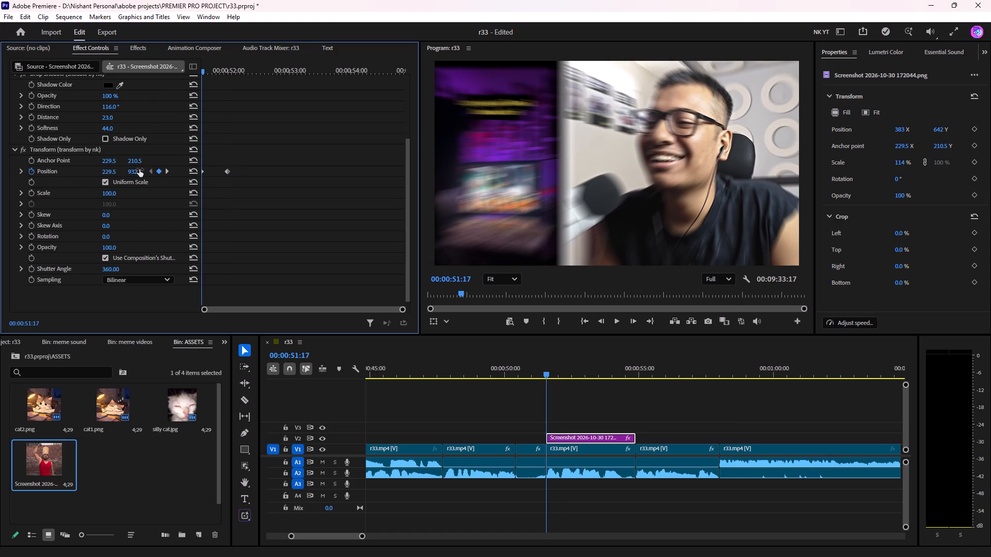
Apply Ease In and Ease Out temporal interpolation to both Transform position keyframes.
{"action": "left_click_drag", "start_coordinate": [267, 159], "coordinate": [132, 223]}
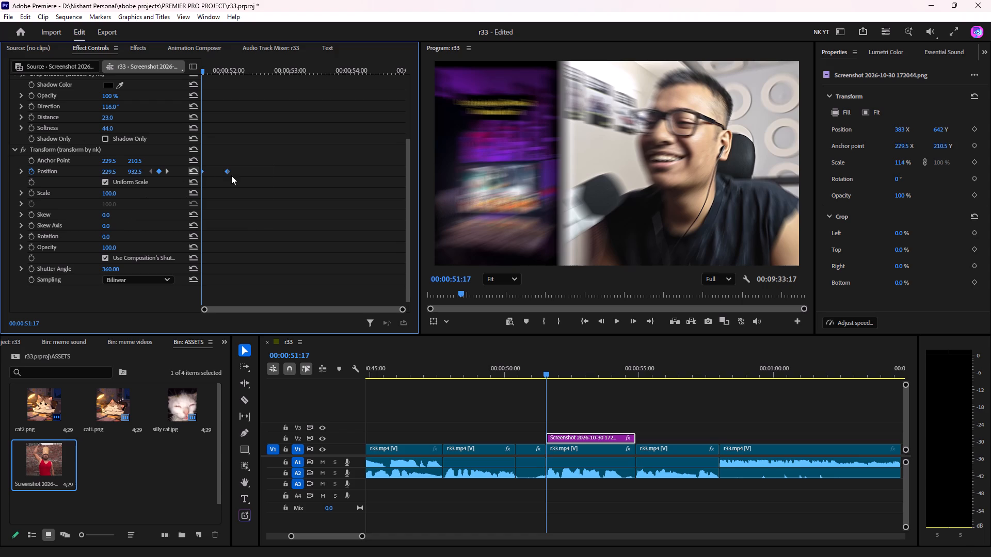
{"action": "right_click", "coordinate": [229, 173]}
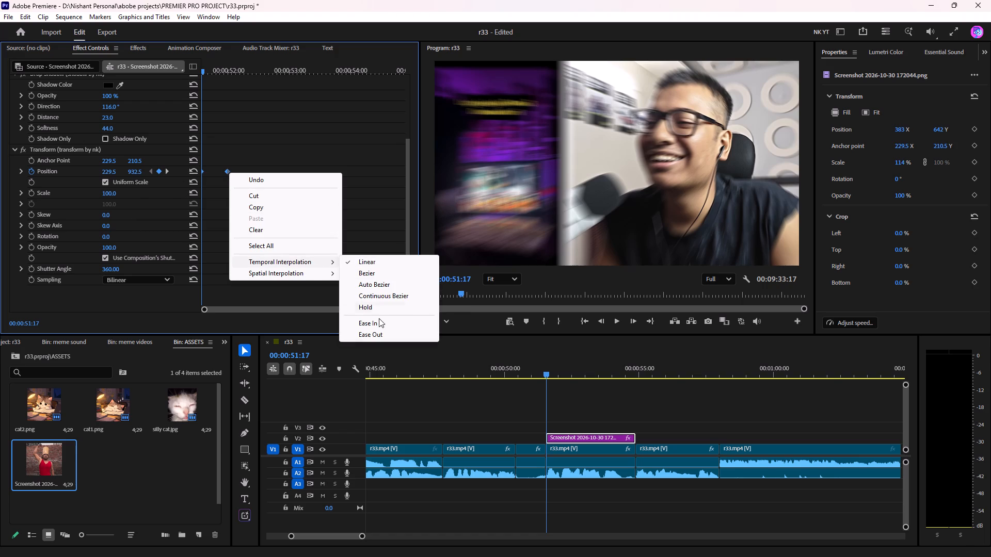
{"action": "left_click", "coordinate": [379, 320]}
{"action": "right_click", "coordinate": [227, 172]}
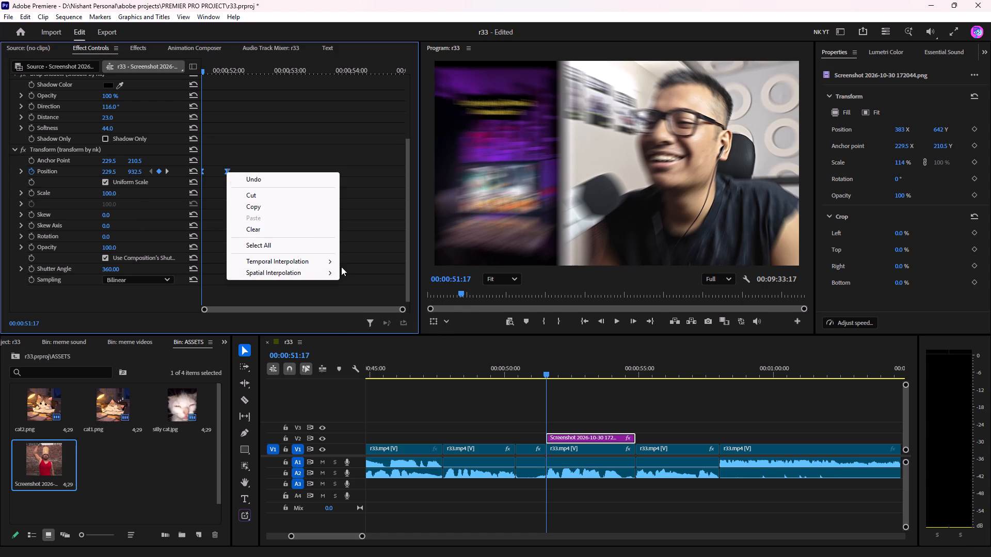
{"action": "left_click", "coordinate": [388, 335]}
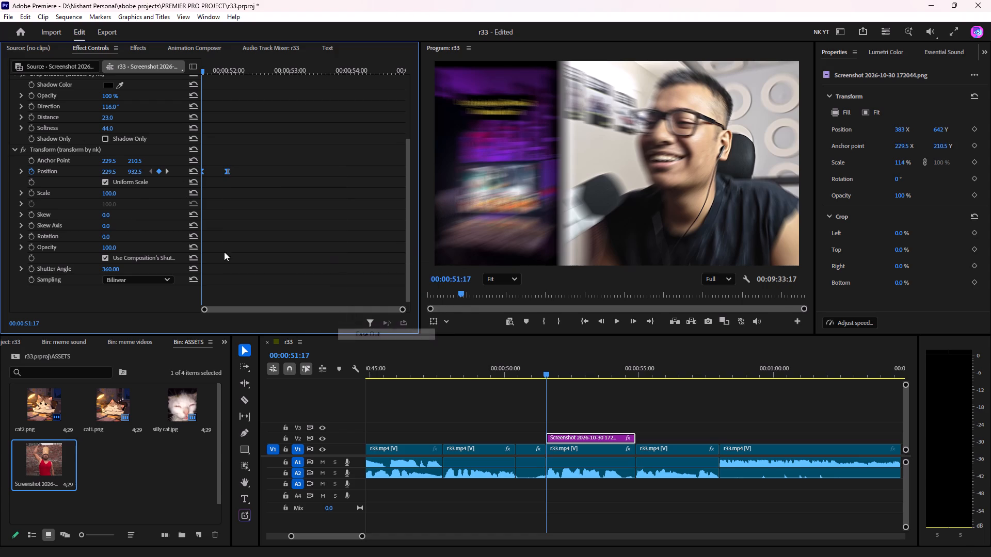
Reshape the Transform position velocity curve so it peaks sharply at the start and slows gradually, previewing the slide-in.
{"action": "left_click", "coordinate": [22, 170]}
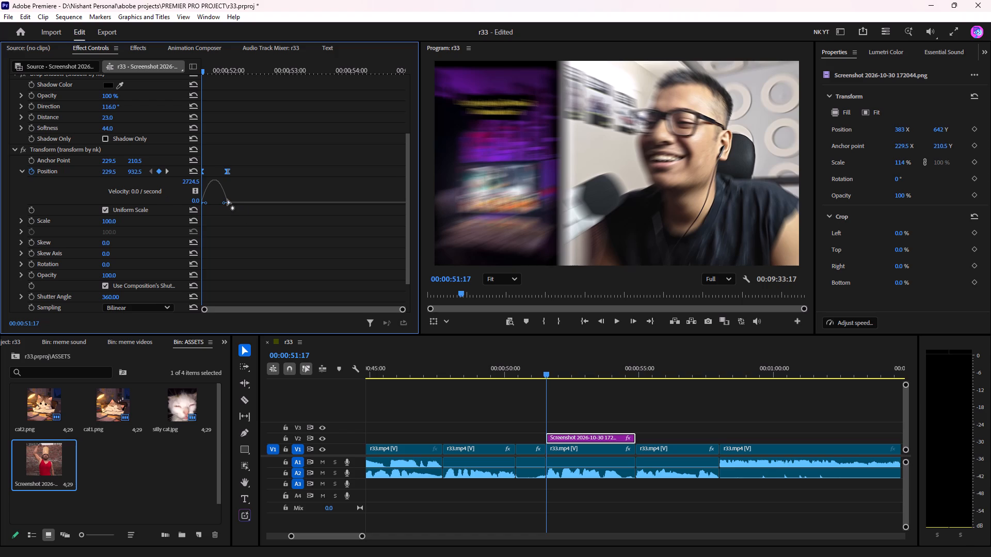
{"action": "left_click_drag", "start_coordinate": [223, 204], "coordinate": [210, 204]}
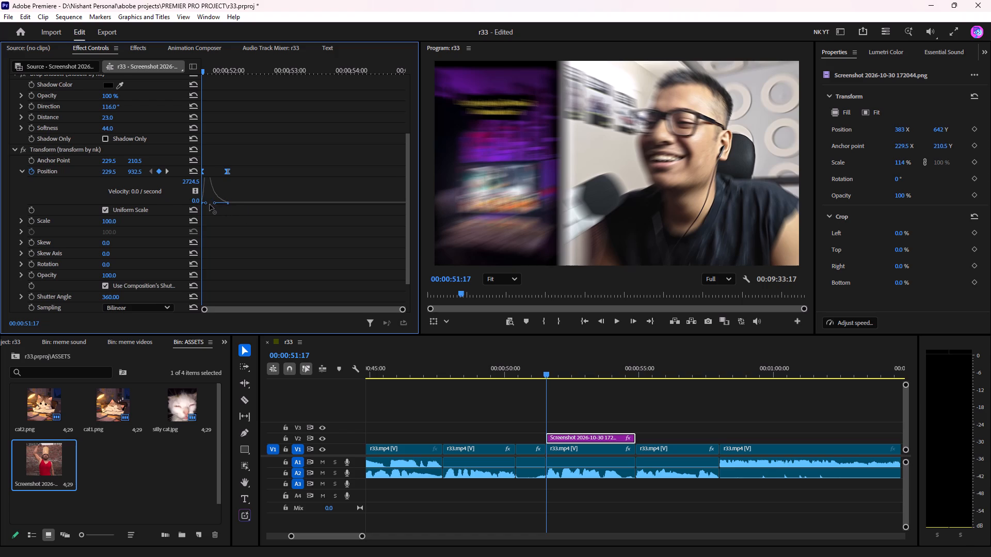
{"action": "left_click_drag", "start_coordinate": [210, 204], "coordinate": [208, 205]}
{"action": "left_click_drag", "start_coordinate": [533, 373], "coordinate": [526, 385]}
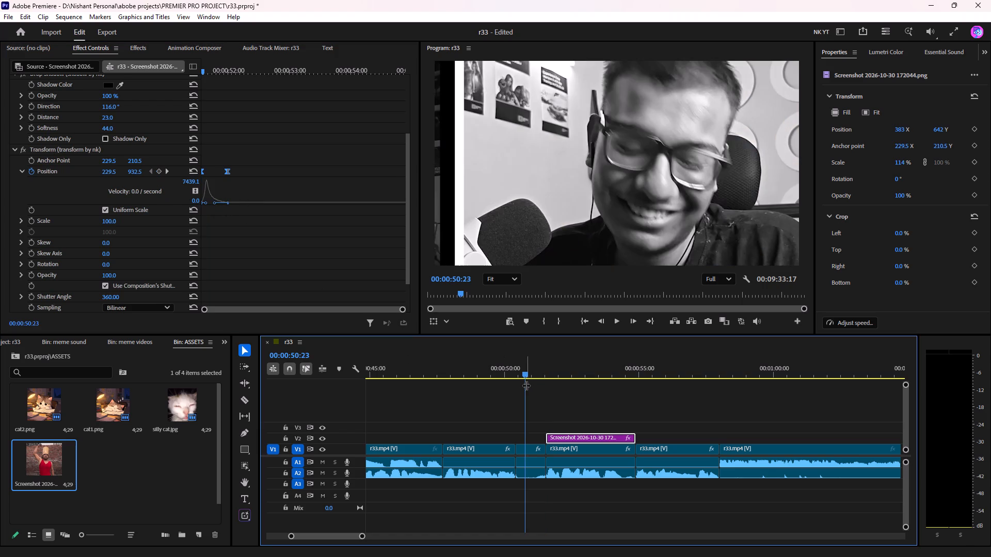
{"action": "key", "text": "space"}
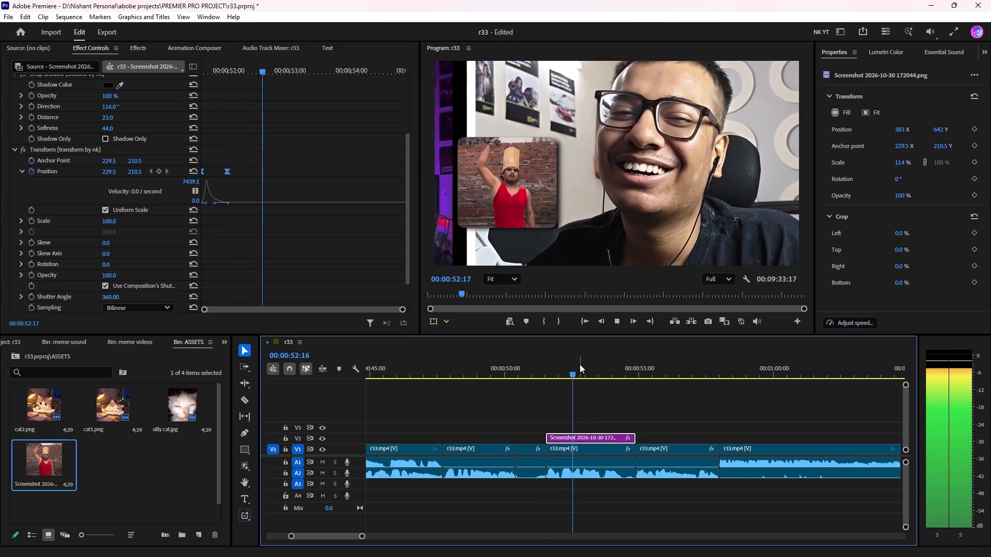
{"action": "key", "text": "space"}
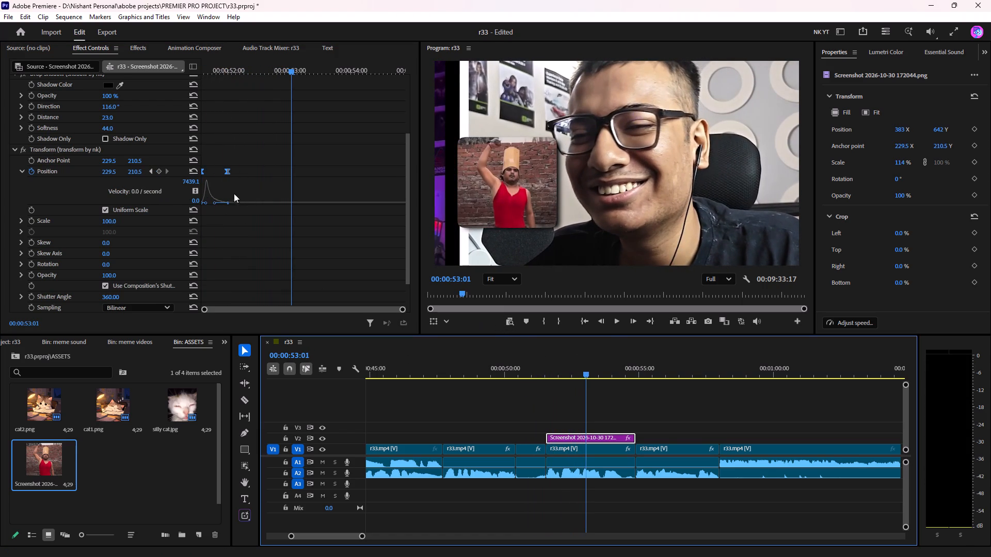
{"action": "left_click", "coordinate": [205, 203]}
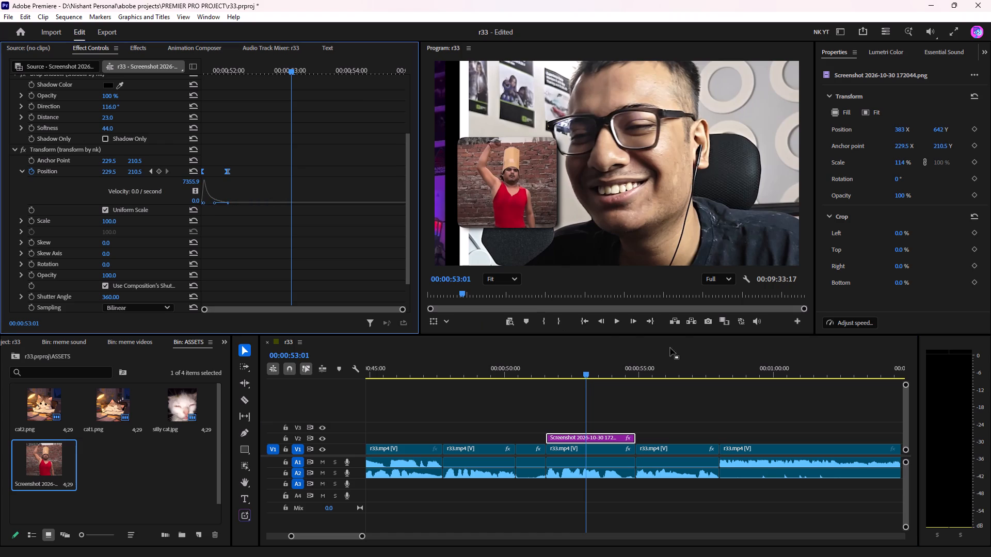
Undo a horizontal position change and raise the man-in-red screenshot by setting its position to 597 Y.
{"action": "left_click_drag", "start_coordinate": [904, 128], "coordinate": [858, 181]}
{"action": "key", "text": "ctrl+z"}
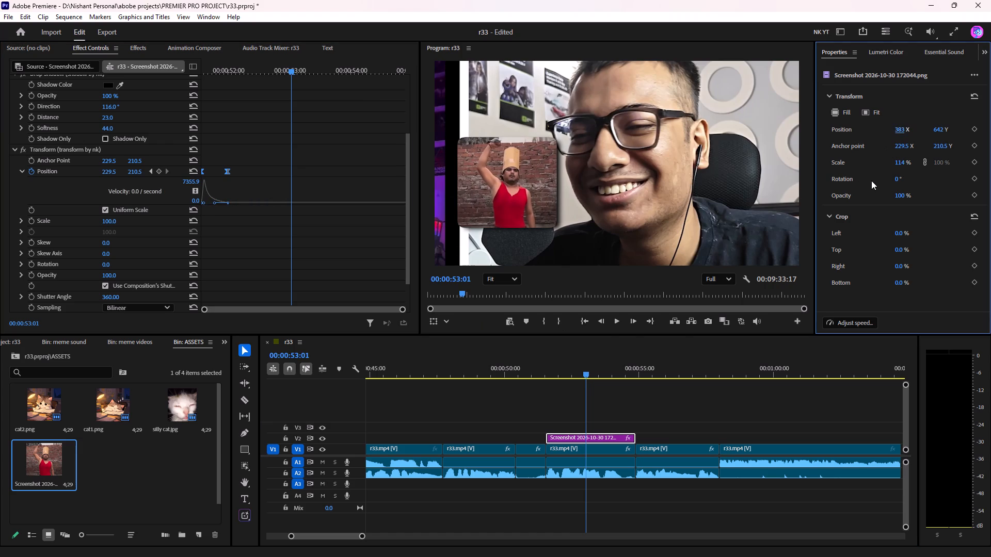
{"action": "left_click_drag", "start_coordinate": [944, 126], "coordinate": [920, 127]}
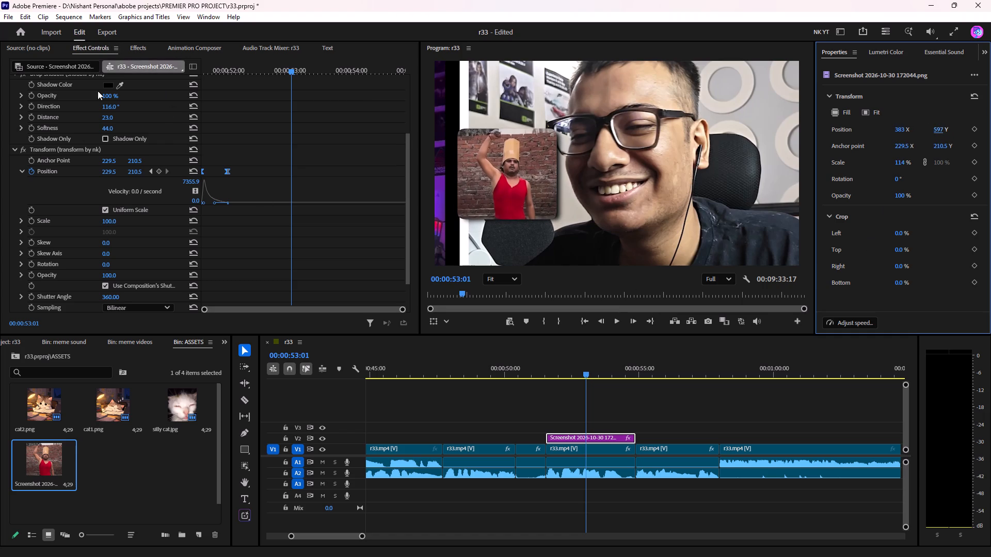
{"action": "left_click", "coordinate": [22, 170]}
Search the effects for "shak", apply Camera Shake to the man-in-red screenshot clip and preview the result.
{"action": "left_click", "coordinate": [135, 50]}
{"action": "left_click", "coordinate": [62, 65]}
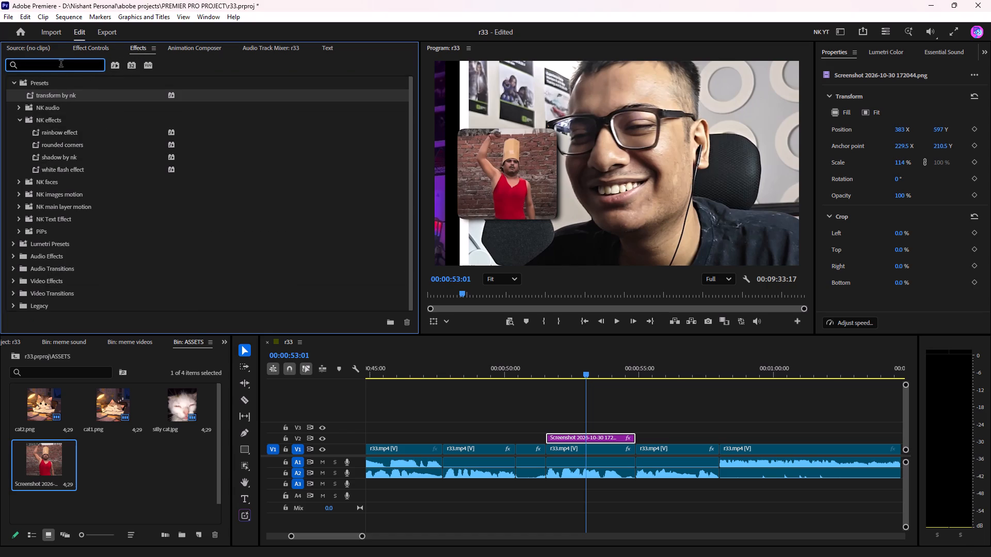
{"action": "type", "text": "shak"}
{"action": "left_click_drag", "start_coordinate": [69, 198], "coordinate": [467, 349]}
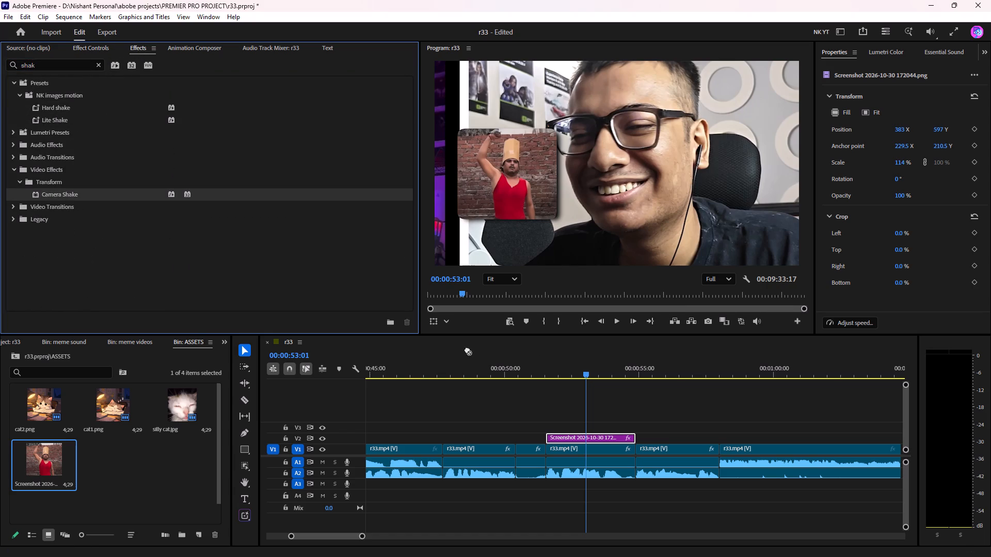
{"action": "left_click_drag", "start_coordinate": [467, 349], "coordinate": [594, 436]}
{"action": "left_click", "coordinate": [539, 366]}
{"action": "key", "text": "space"}
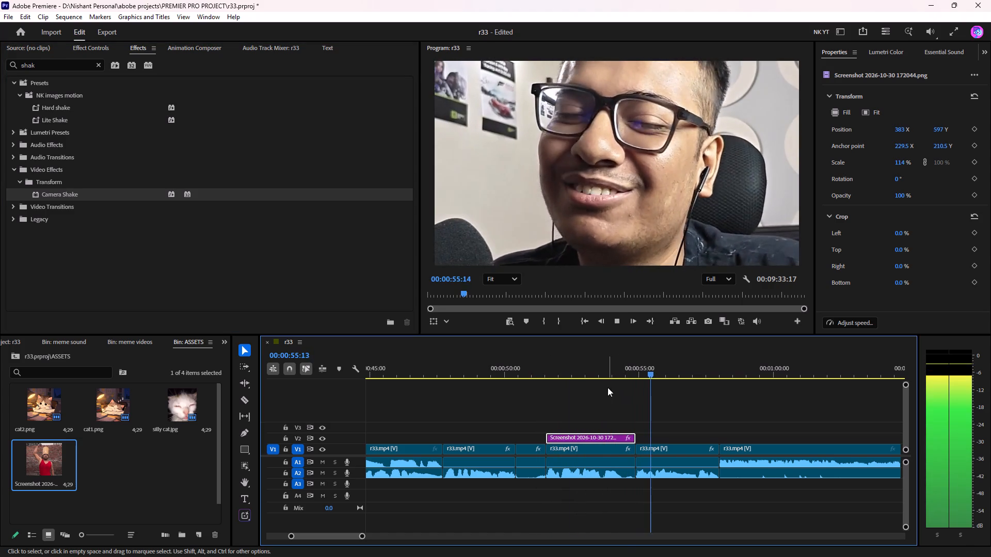
{"action": "key", "text": "space"}
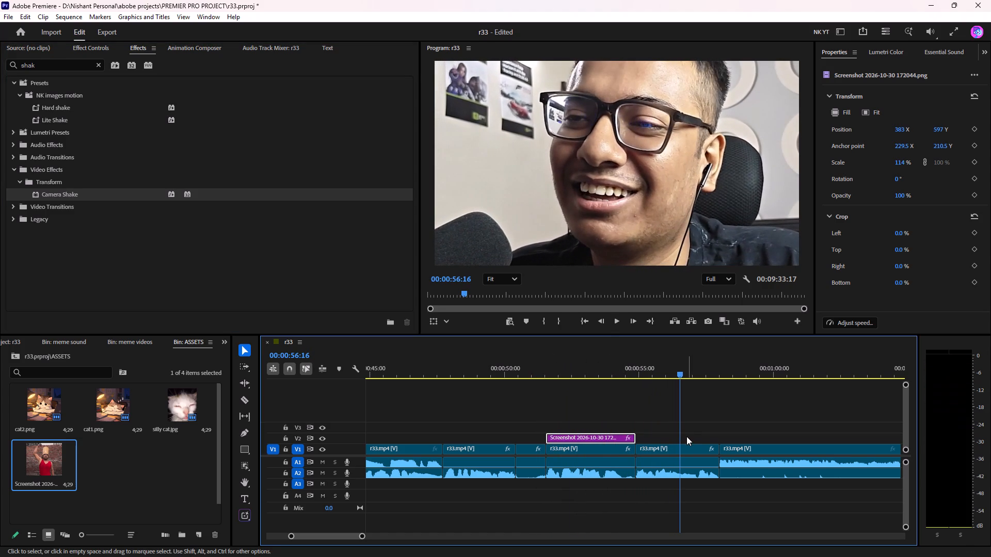
Search the effects for "tin" and apply Tint to the r33.mp4 clip directly after the man-in-red overlay.
{"action": "left_click", "coordinate": [93, 46]}
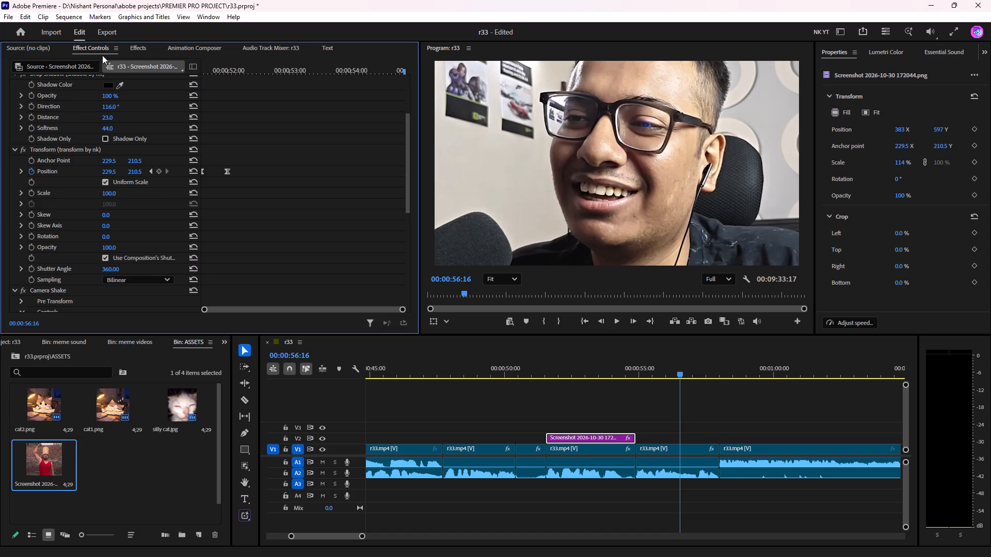
{"action": "left_click", "coordinate": [142, 47]}
{"action": "double_click", "coordinate": [65, 63]}
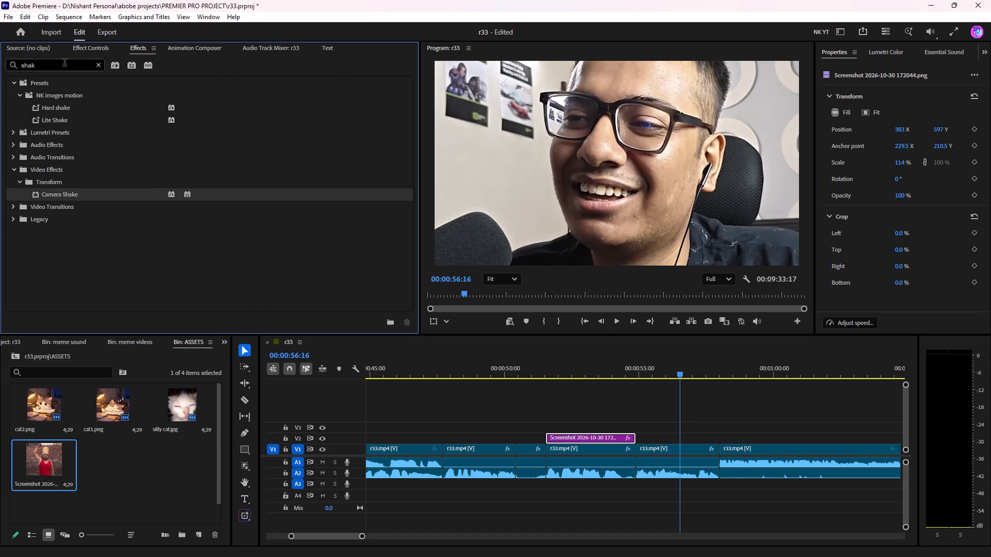
{"action": "type", "text": "tin"}
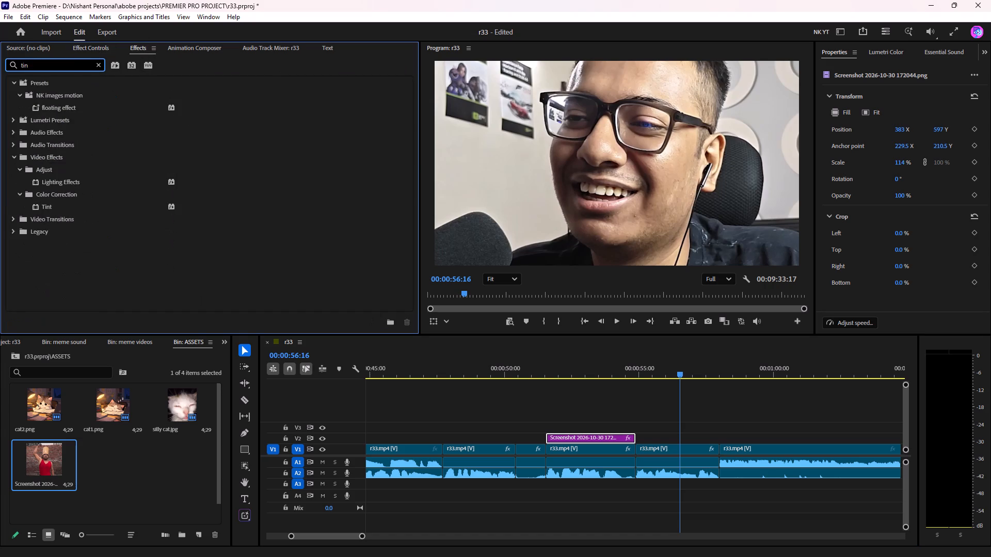
{"action": "left_click_drag", "start_coordinate": [52, 206], "coordinate": [613, 411]}
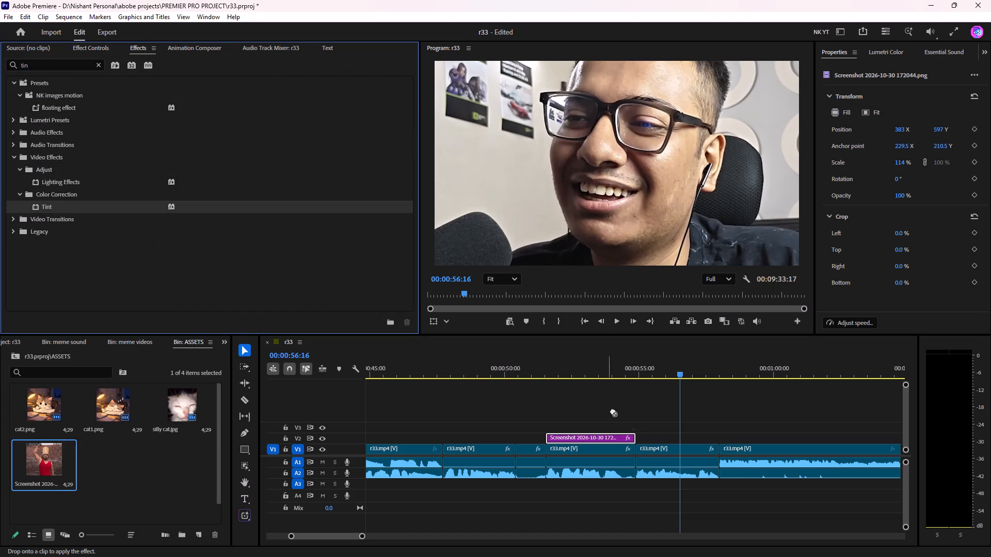
{"action": "left_click_drag", "start_coordinate": [613, 411], "coordinate": [657, 447]}
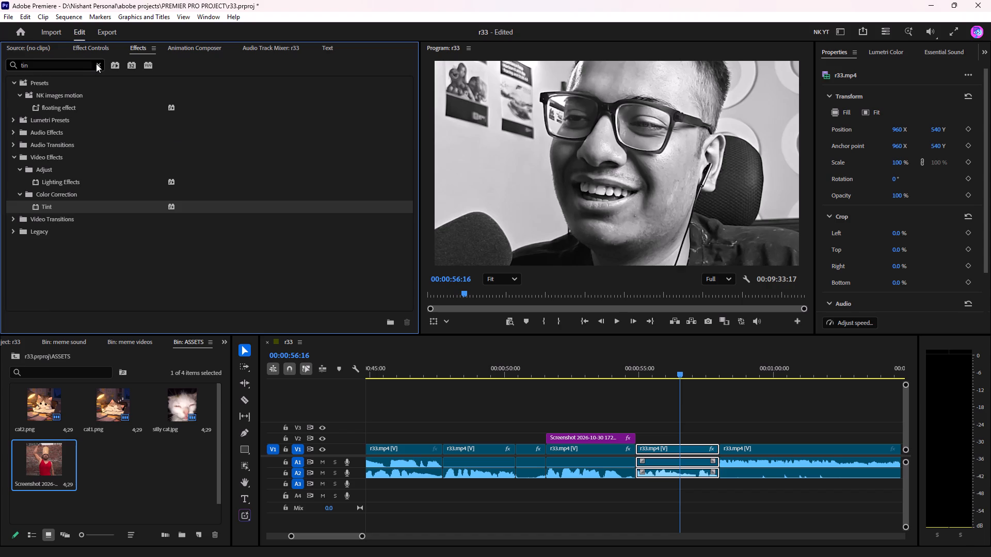
Search the effects for "shak" and apply Camera Shake to the same tinted r33.mp4 clip.
{"action": "left_click", "coordinate": [96, 63]}
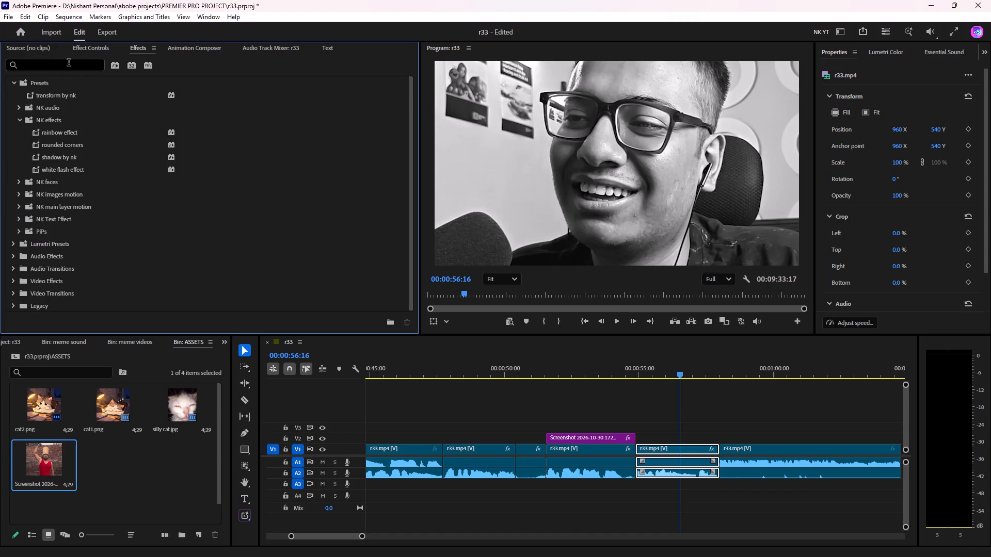
{"action": "left_click", "coordinate": [69, 64]}
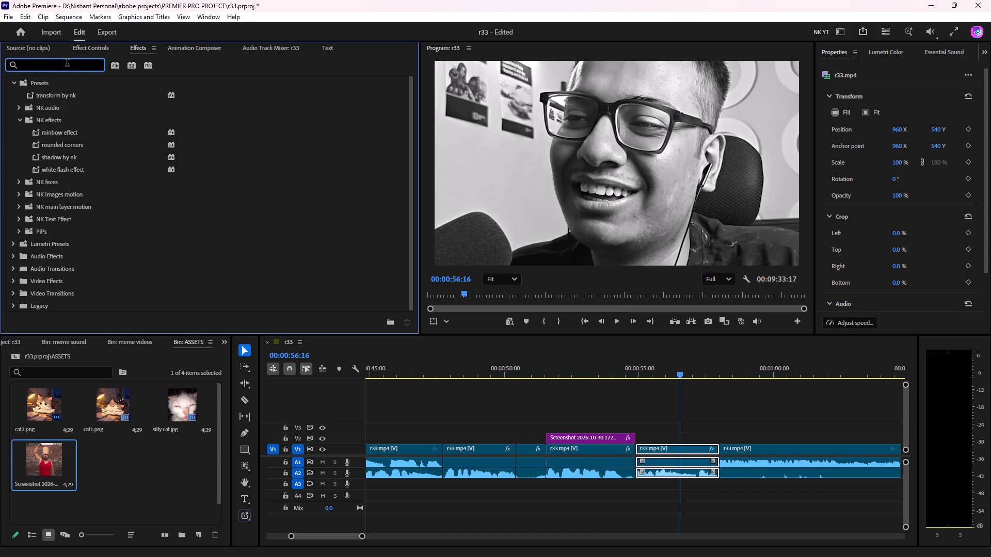
{"action": "type", "text": "sha"}
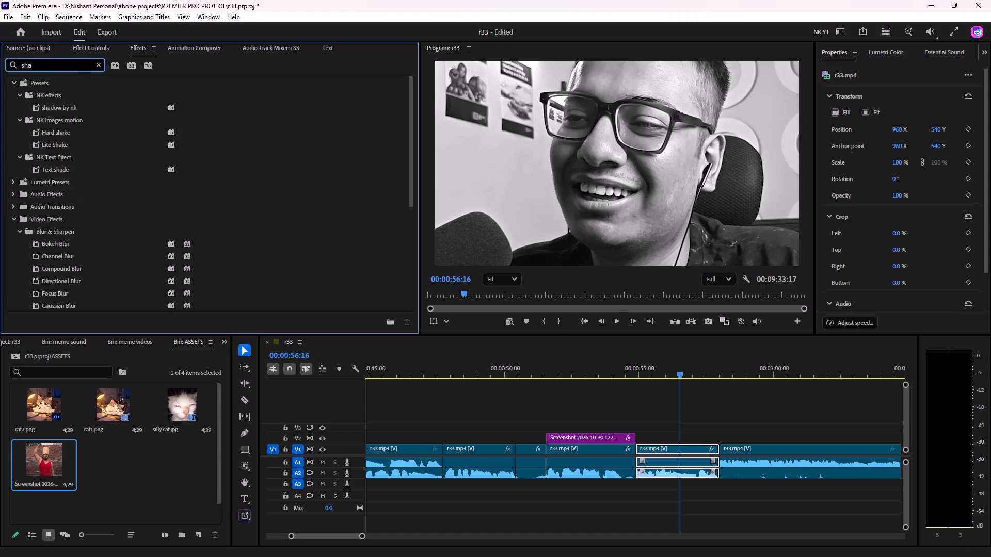
{"action": "scroll", "coordinate": [67, 63], "scroll_direction": "up", "scroll_amount": 1}
{"action": "key", "text": "k"}
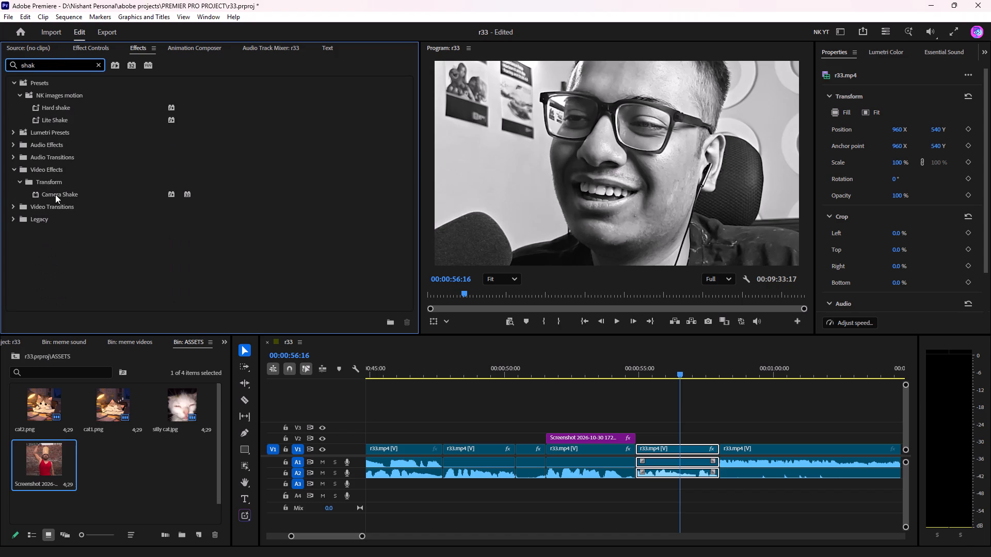
{"action": "left_click_drag", "start_coordinate": [55, 194], "coordinate": [665, 445]}
Preview the tinted, shaking clip, then replay from the start of the man-in-red overlay in full screen.
{"action": "left_click", "coordinate": [628, 368]}
{"action": "key", "text": "space"}
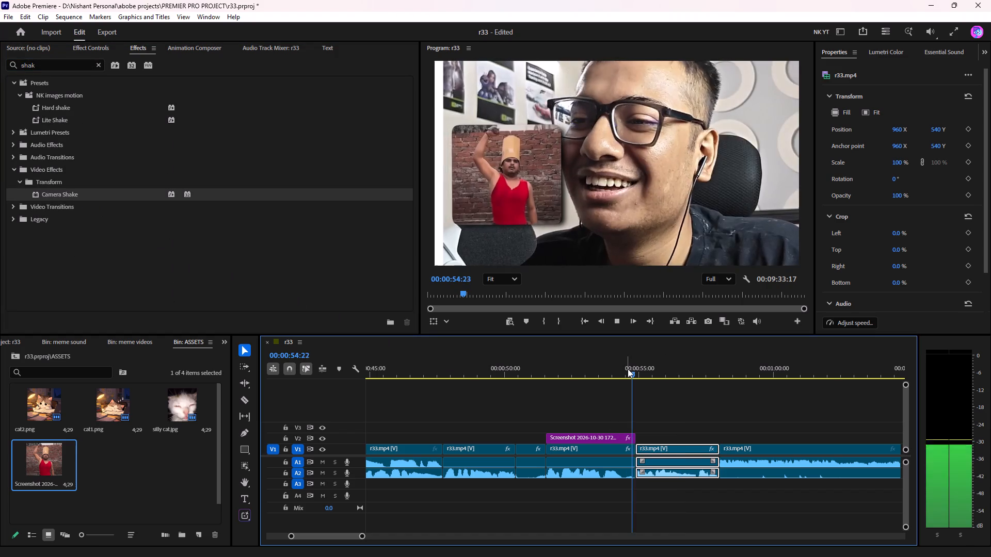
{"action": "left_click", "coordinate": [526, 341]}
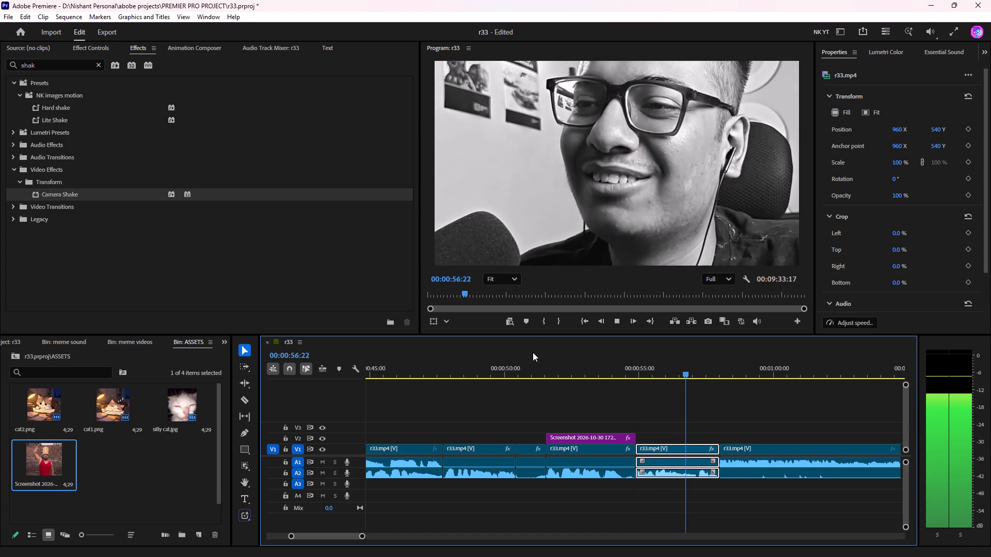
{"action": "left_click", "coordinate": [535, 354]}
{"action": "left_click", "coordinate": [547, 367]}
{"action": "key", "text": "space"}
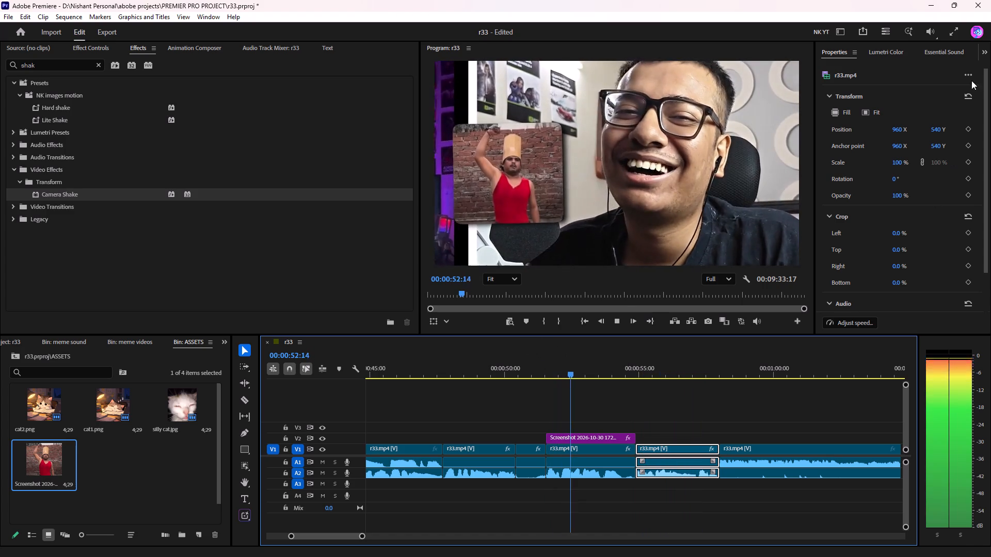
{"action": "left_click", "coordinate": [950, 35]}
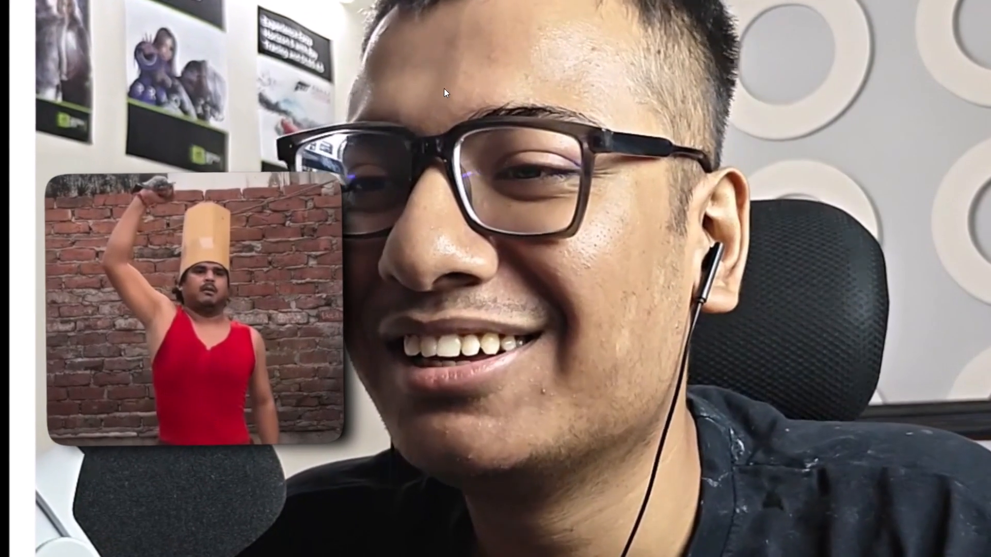
{"action": "key", "text": "Escape"}
{"action": "key", "text": "space"}
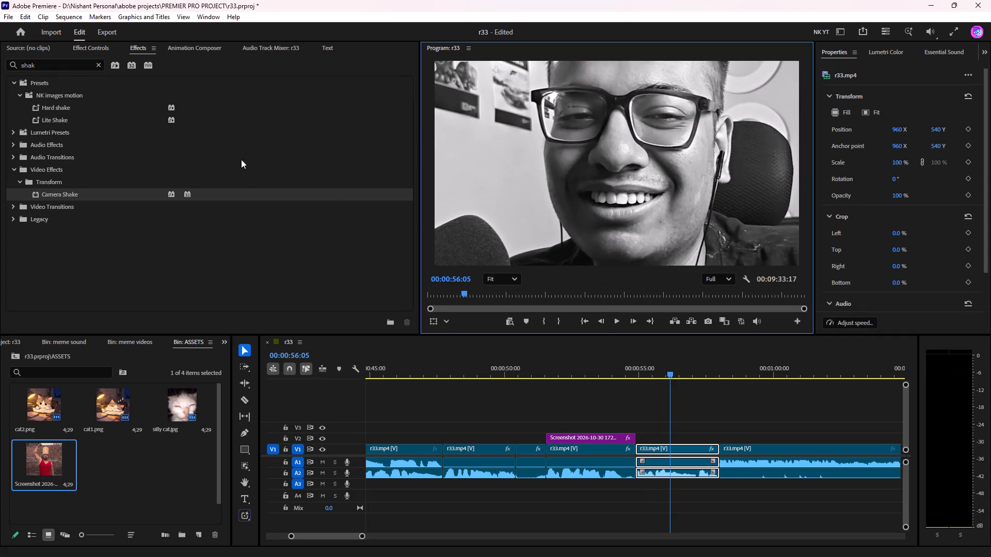
Clear the effects search and apply the Eco effect preset from NK audio to the tinted clip's audio.
{"action": "left_click", "coordinate": [99, 41]}
{"action": "left_click", "coordinate": [177, 47]}
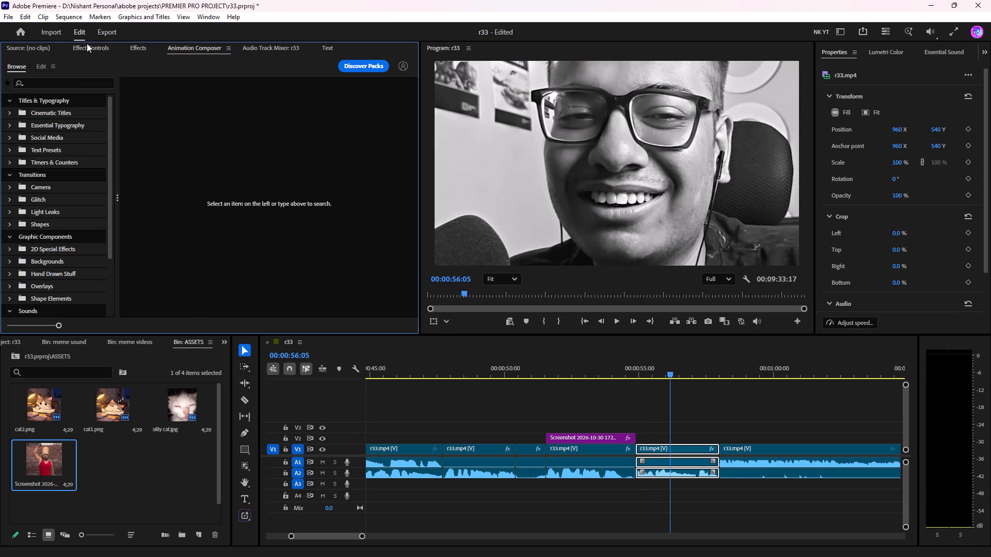
{"action": "left_click_drag", "start_coordinate": [87, 43], "coordinate": [90, 50]}
{"action": "left_click", "coordinate": [131, 43]}
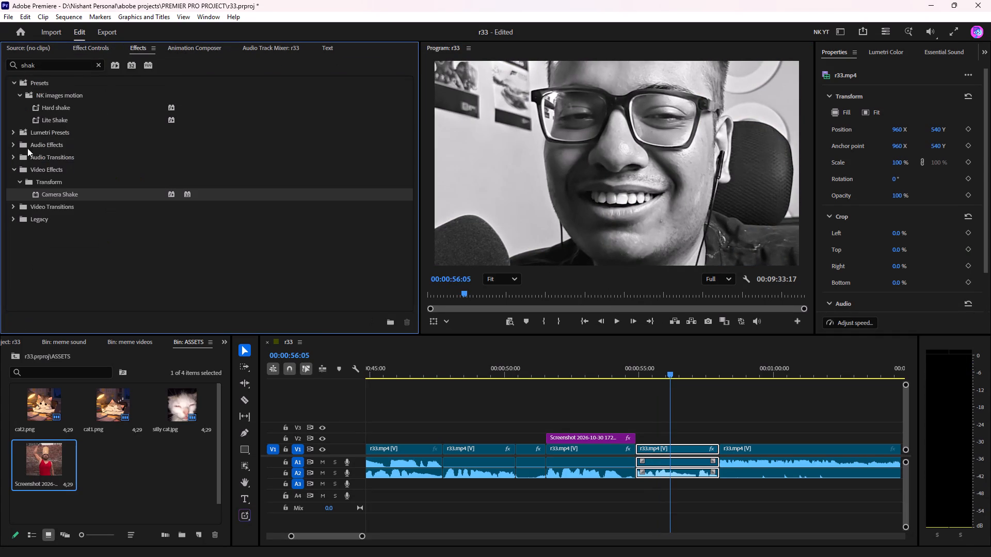
{"action": "left_click", "coordinate": [95, 65]}
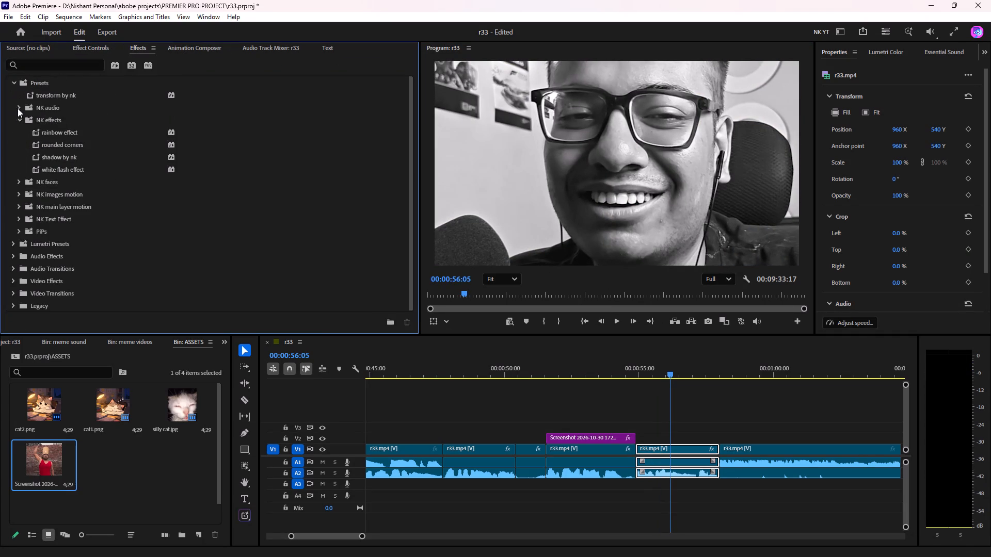
{"action": "left_click", "coordinate": [20, 116]}
{"action": "left_click", "coordinate": [19, 104]}
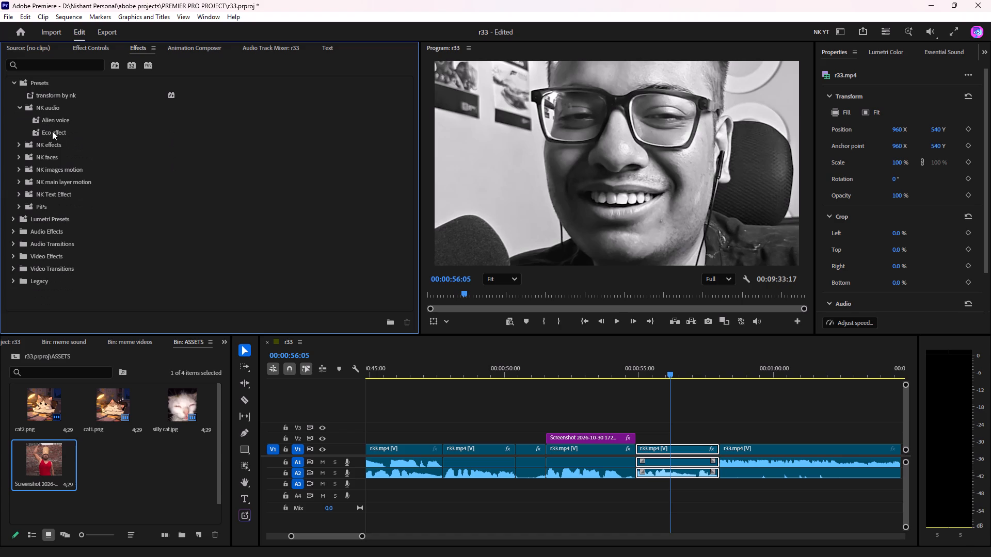
{"action": "left_click_drag", "start_coordinate": [53, 132], "coordinate": [663, 455]}
{"action": "left_click_drag", "start_coordinate": [663, 455], "coordinate": [664, 466]}
Play through the tinted clip, replaying its second half, to hear the Eco effect on its audio.
{"action": "left_click", "coordinate": [625, 372]}
{"action": "key", "text": "space"}
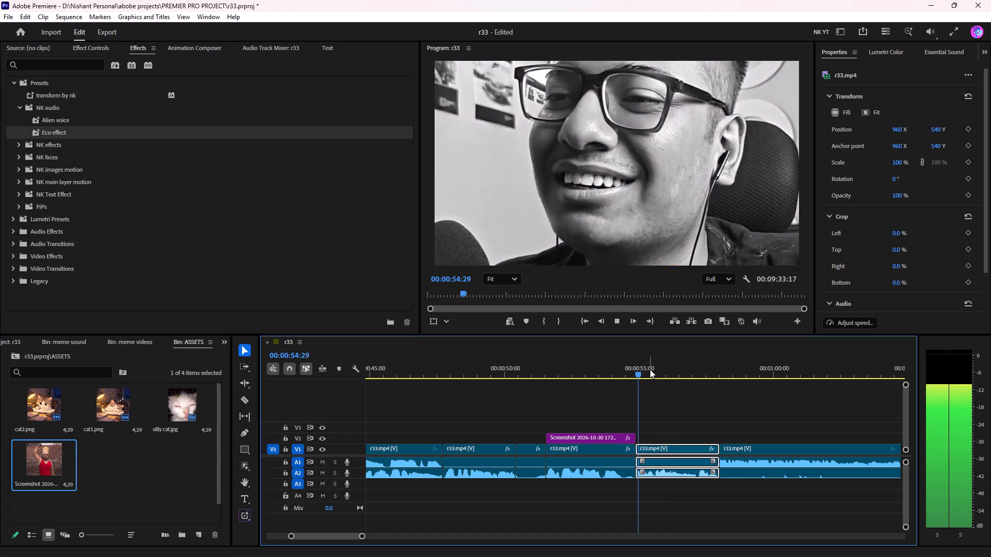
{"action": "scroll", "coordinate": [643, 374], "scroll_direction": "down", "scroll_amount": 4}
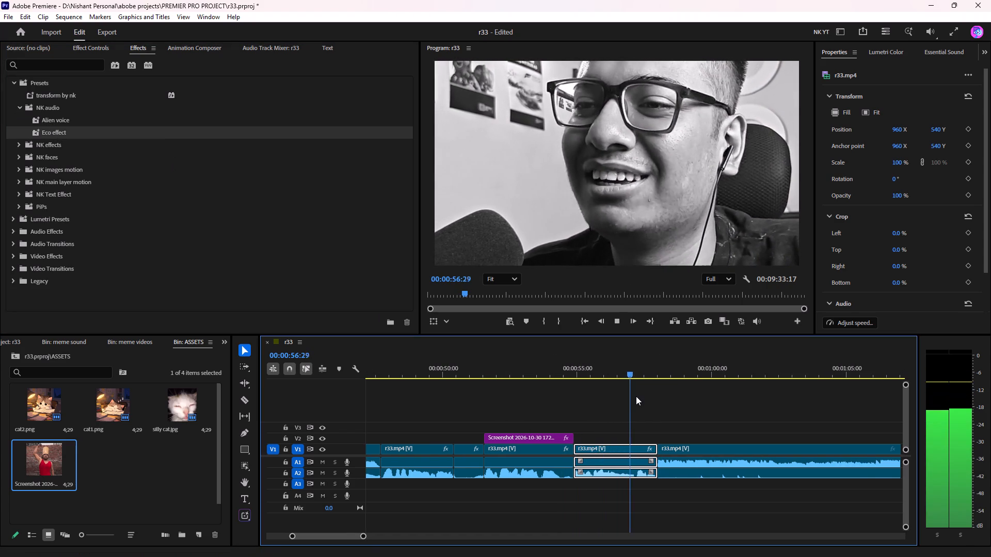
{"action": "scroll", "coordinate": [636, 396], "scroll_direction": "down", "scroll_amount": 2}
{"action": "key", "text": "space"}
{"action": "left_click", "coordinate": [590, 362]}
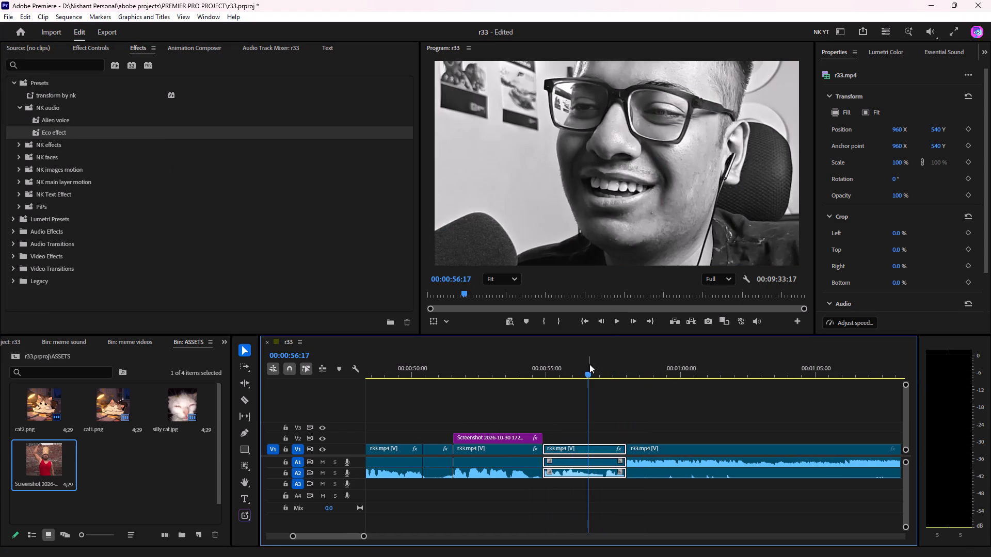
{"action": "key", "text": "space"}
{"action": "key", "text": "space"}
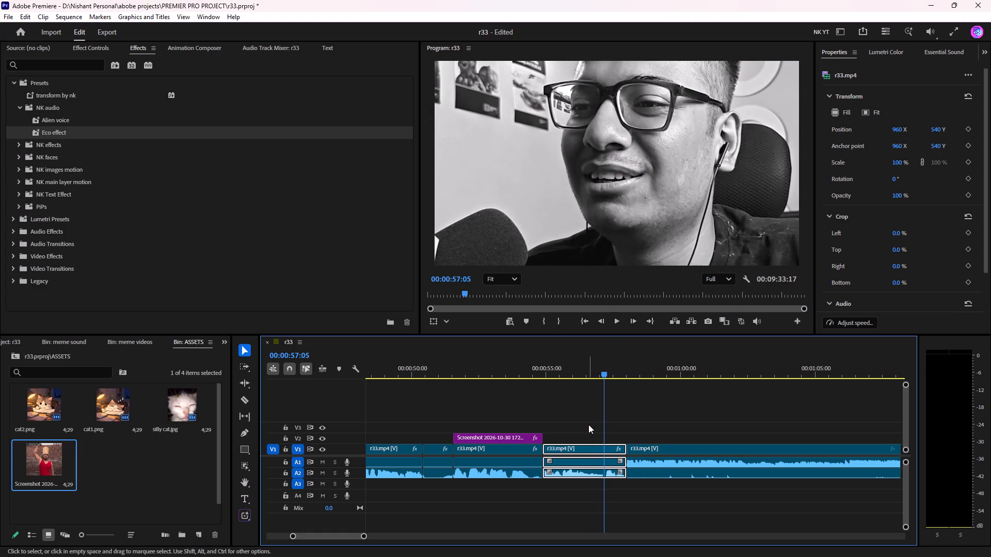
Set the tinted clip's Audio 2 Studio Reverb preset to Drum Plate (large) and preview the sound.
{"action": "left_click", "coordinate": [98, 48]}
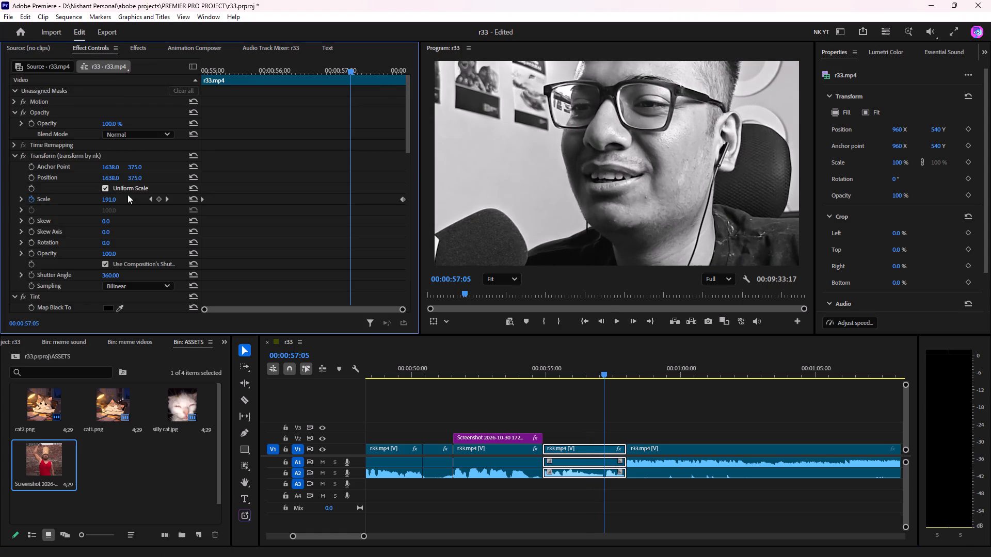
{"action": "scroll", "coordinate": [102, 203], "scroll_direction": "down", "scroll_amount": 20}
{"action": "scroll", "coordinate": [102, 203], "scroll_direction": "down", "scroll_amount": 4}
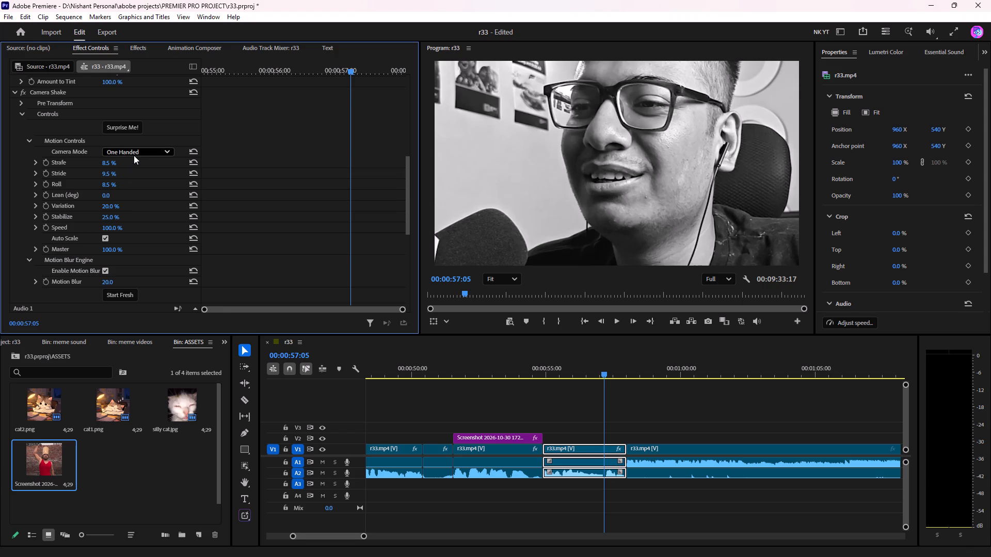
{"action": "scroll", "coordinate": [121, 157], "scroll_direction": "up", "scroll_amount": 2}
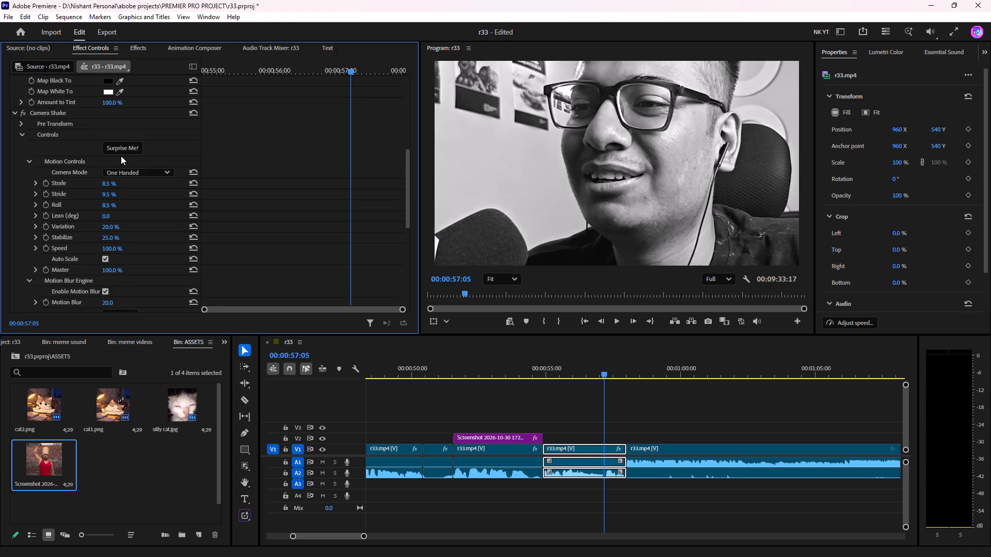
{"action": "scroll", "coordinate": [116, 152], "scroll_direction": "down", "scroll_amount": 1}
{"action": "scroll", "coordinate": [5, 114], "scroll_direction": "up", "scroll_amount": 4}
{"action": "left_click", "coordinate": [14, 144]}
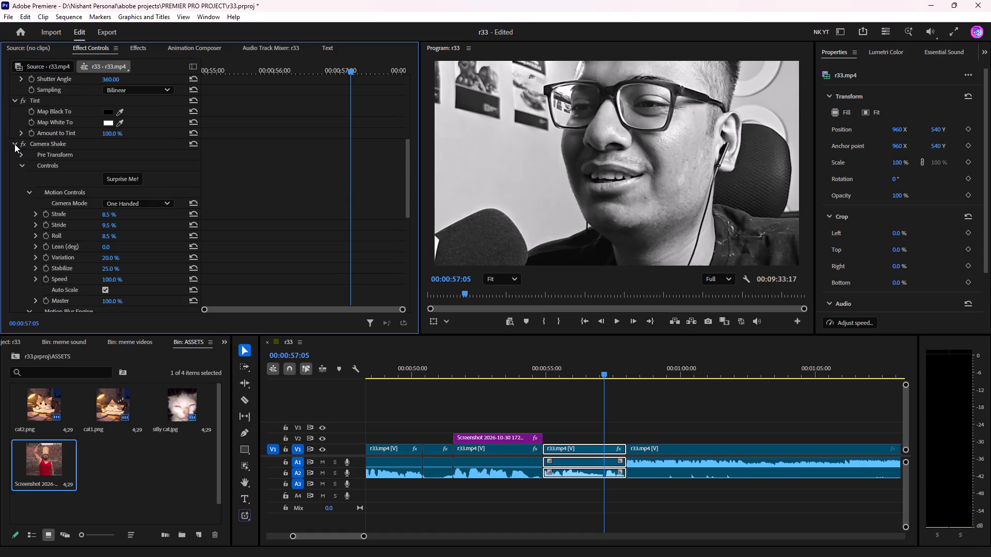
{"action": "scroll", "coordinate": [87, 195], "scroll_direction": "down", "scroll_amount": 5}
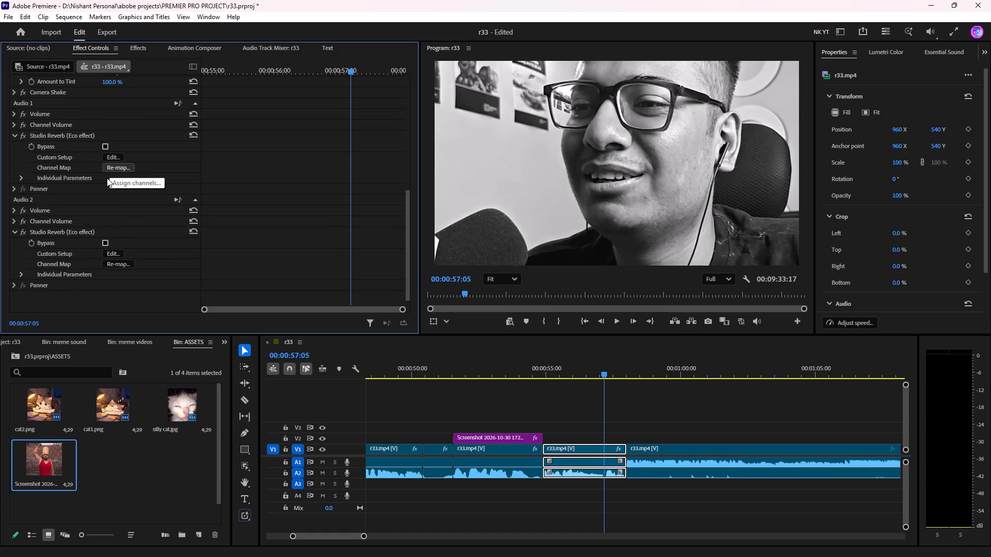
{"action": "left_click", "coordinate": [114, 251]}
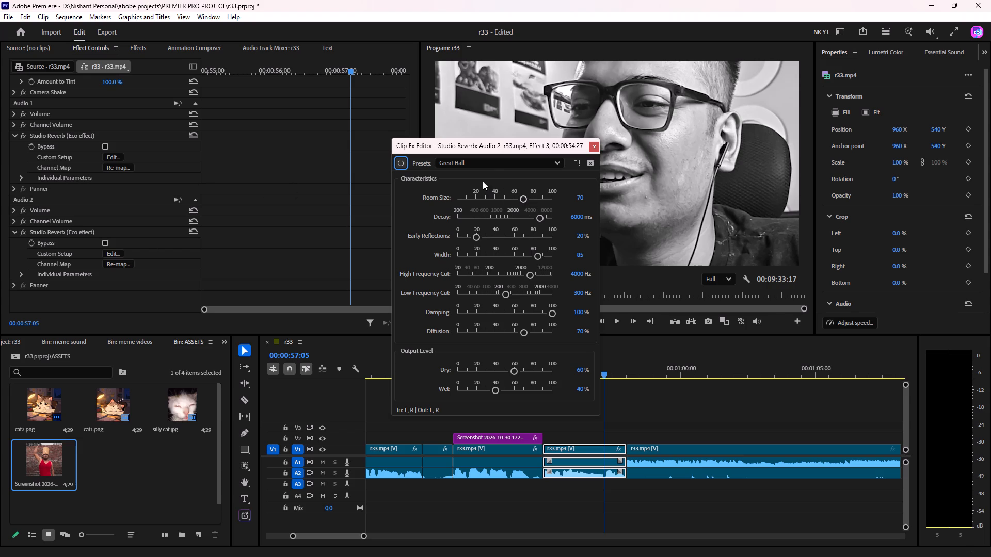
{"action": "left_click", "coordinate": [503, 161]}
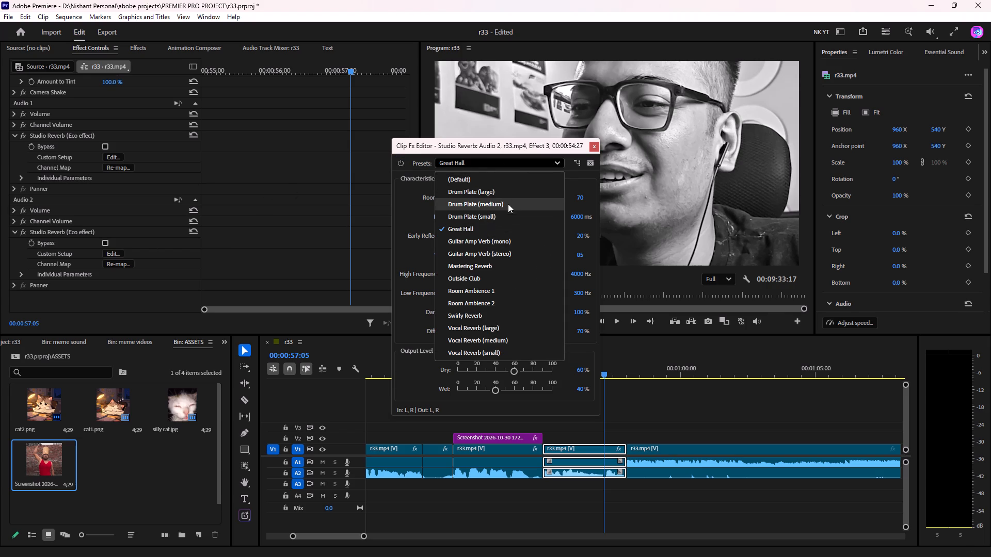
{"action": "left_click", "coordinate": [488, 192]}
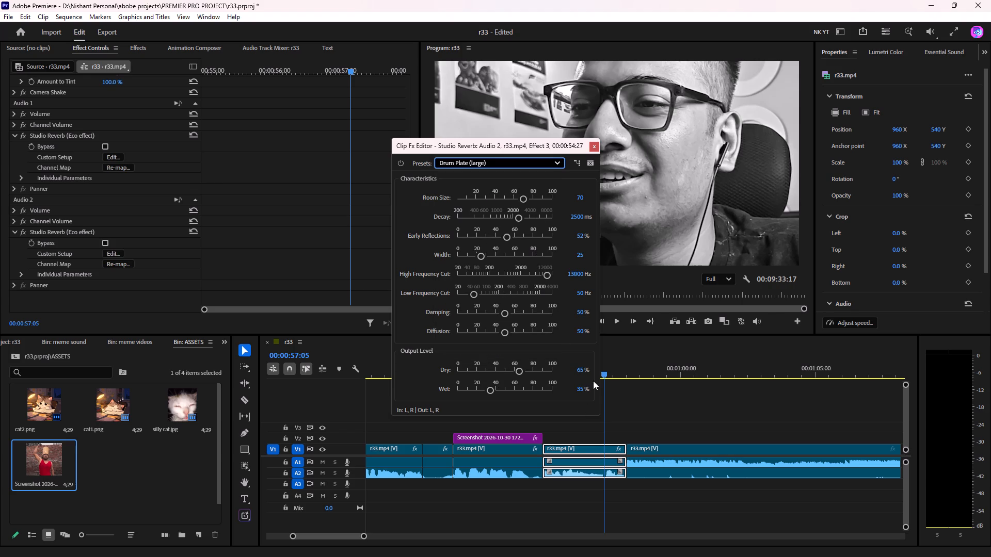
{"action": "left_click_drag", "start_coordinate": [544, 147], "coordinate": [321, 75]}
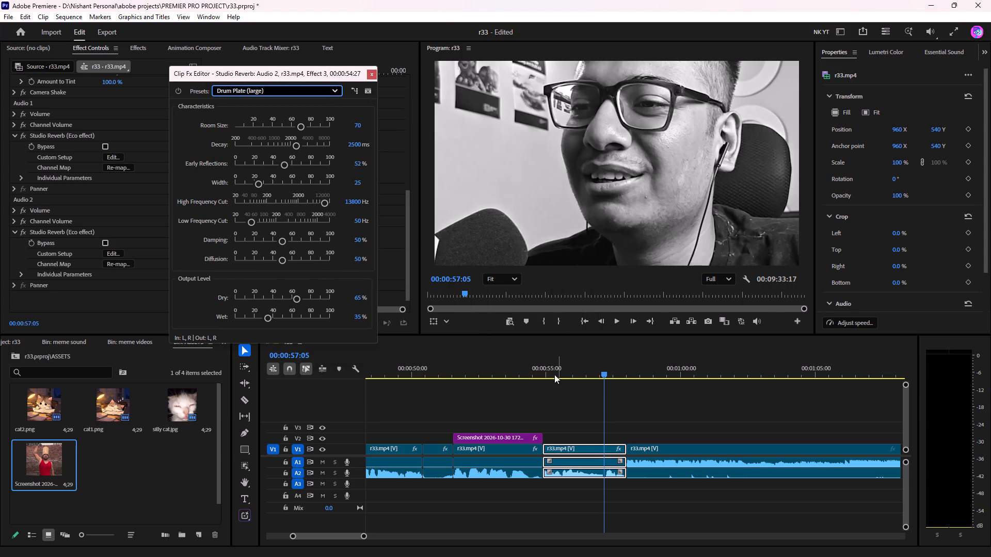
{"action": "left_click", "coordinate": [547, 369]}
{"action": "left_click", "coordinate": [533, 369]}
{"action": "key", "text": "space"}
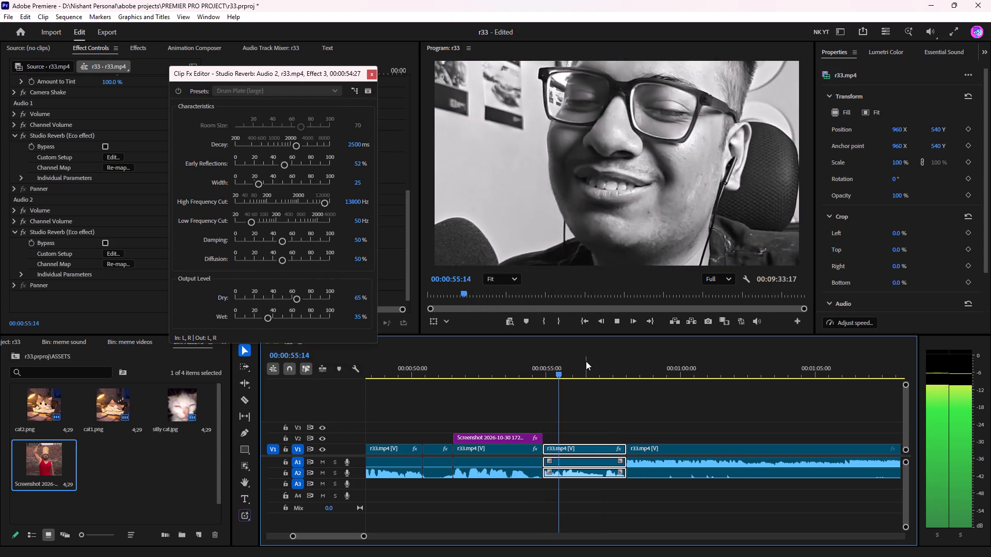
{"action": "key", "text": "space"}
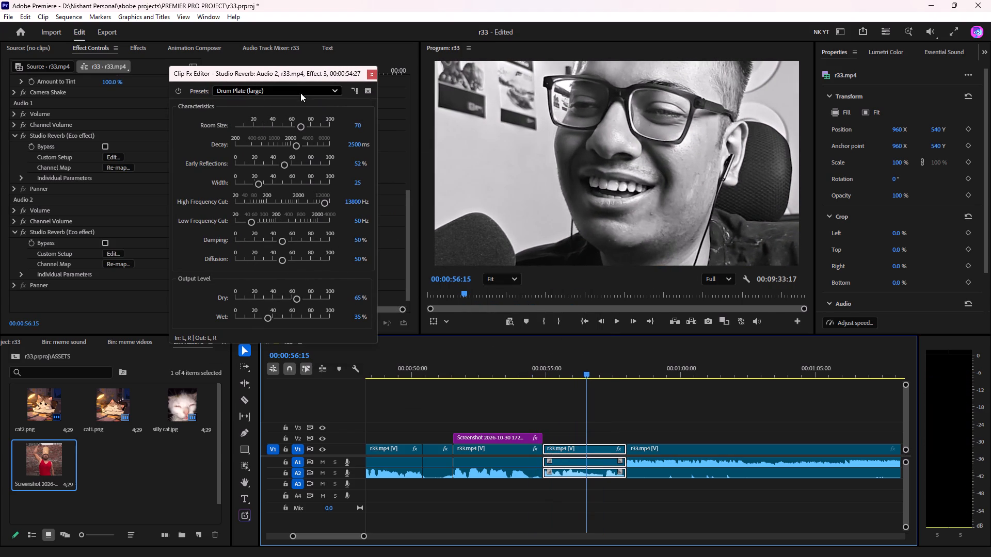
Change the tinted clip's Audio 2 Studio Reverb preset to Great Hall and preview the sound.
{"action": "left_click", "coordinate": [300, 93]}
{"action": "left_click", "coordinate": [264, 160]}
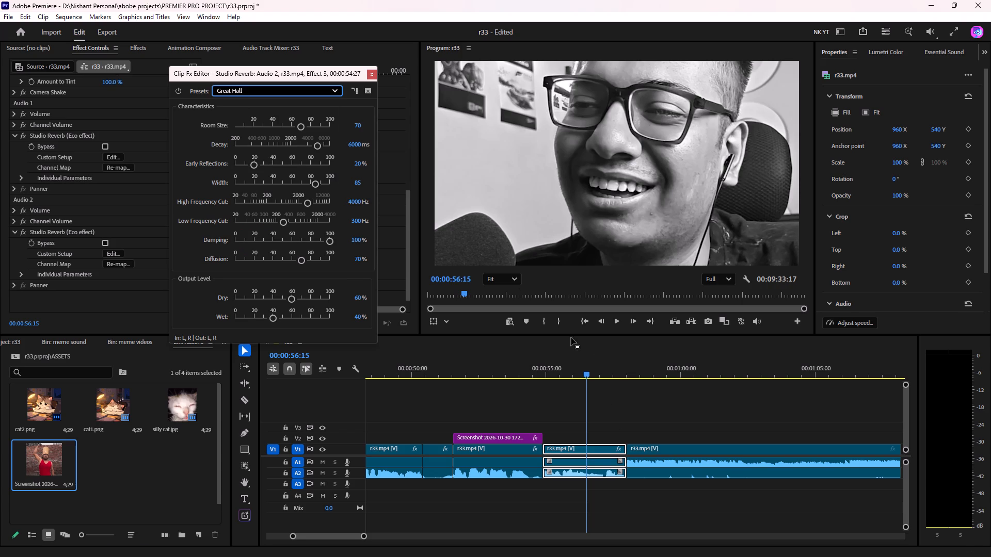
{"action": "left_click", "coordinate": [540, 369]}
{"action": "key", "text": "space"}
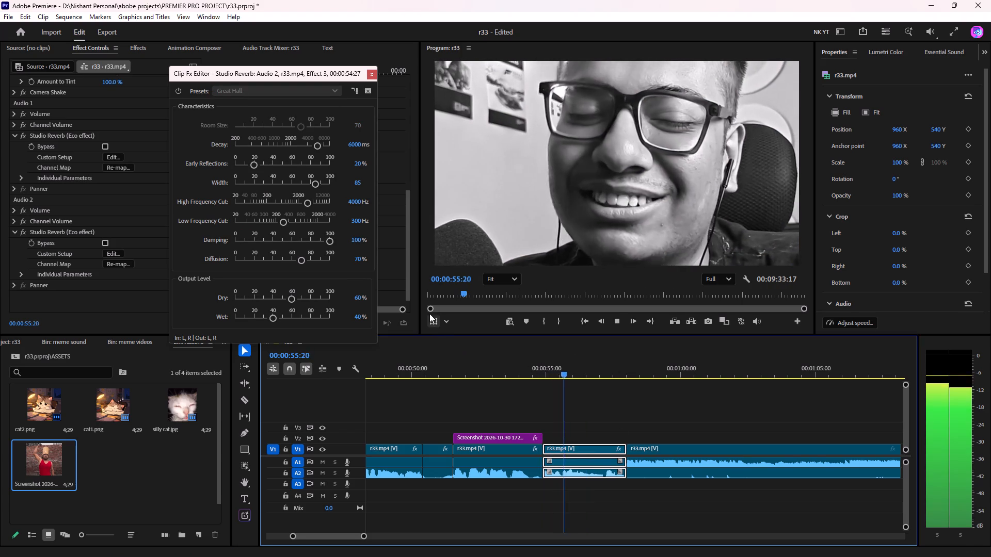
{"action": "key", "text": "space"}
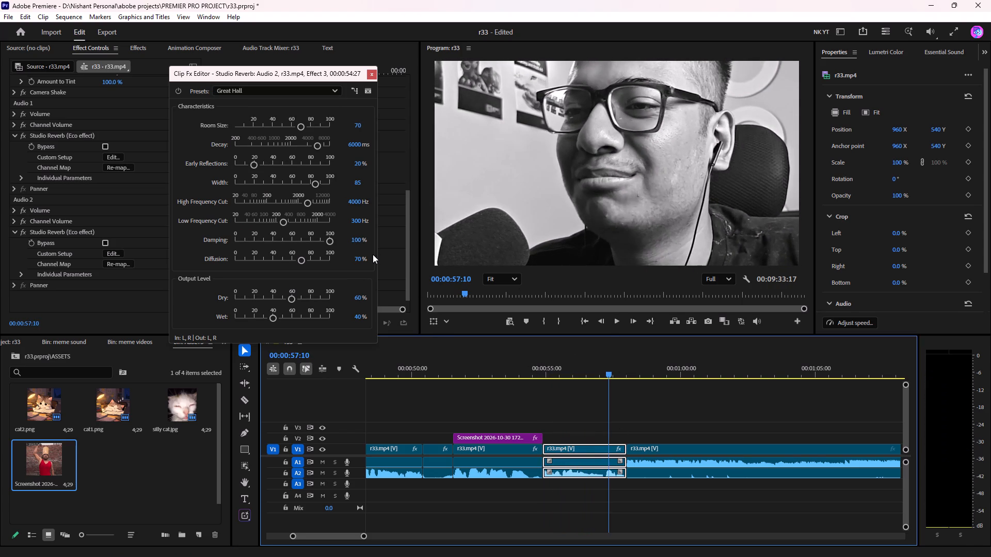
{"action": "key", "text": "space"}
{"action": "key", "text": "space"}
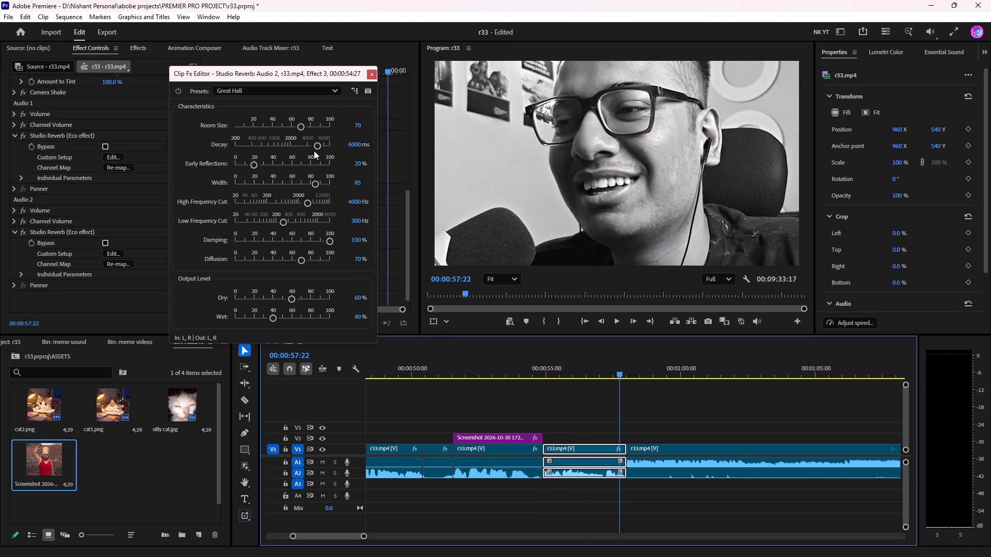
Adjust the Great Hall reverb's Decay by ear to about 4958 ms while replaying the tinted clip.
{"action": "left_click_drag", "start_coordinate": [312, 146], "coordinate": [302, 146]}
{"action": "left_click", "coordinate": [550, 378]}
{"action": "key", "text": "space"}
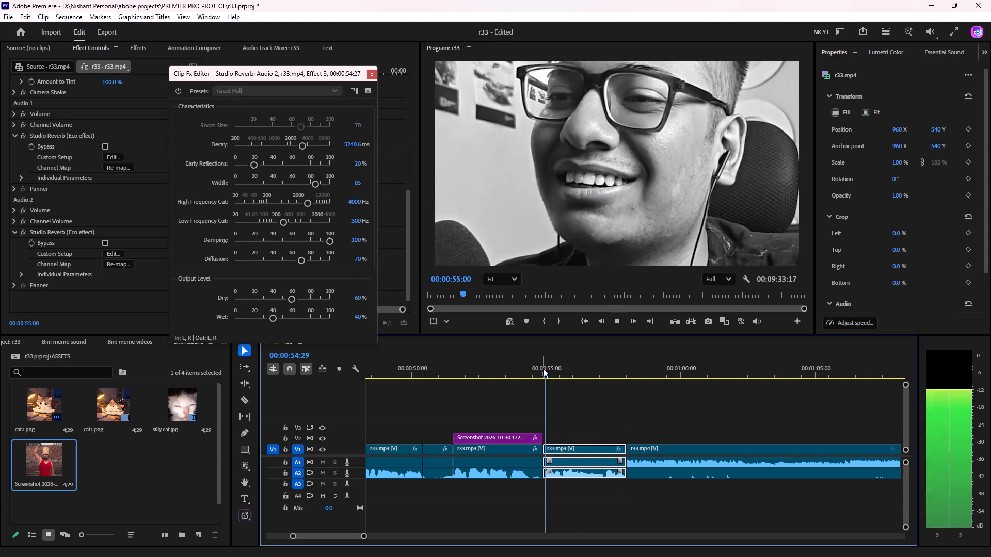
{"action": "left_click", "coordinate": [306, 145]}
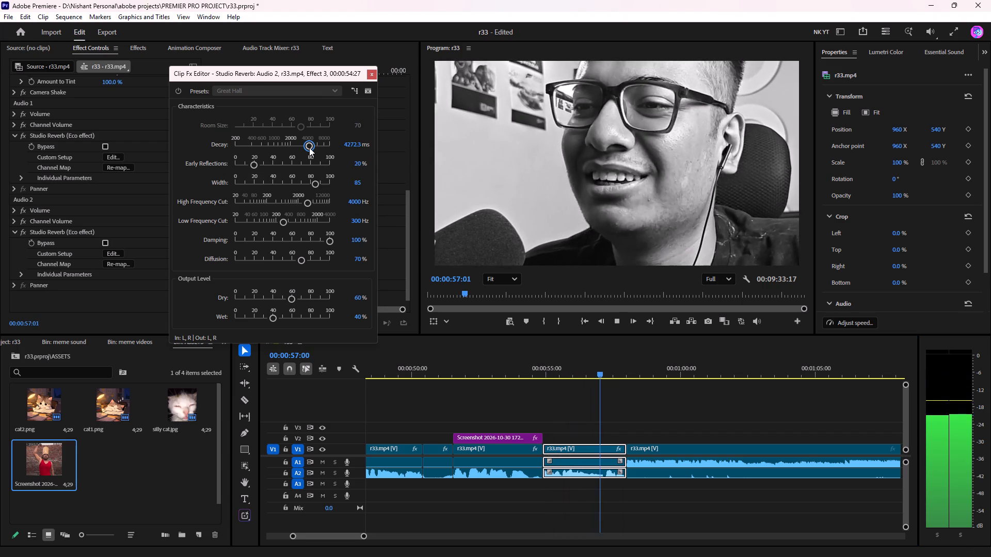
{"action": "left_click", "coordinate": [309, 148]}
{"action": "key", "text": "space"}
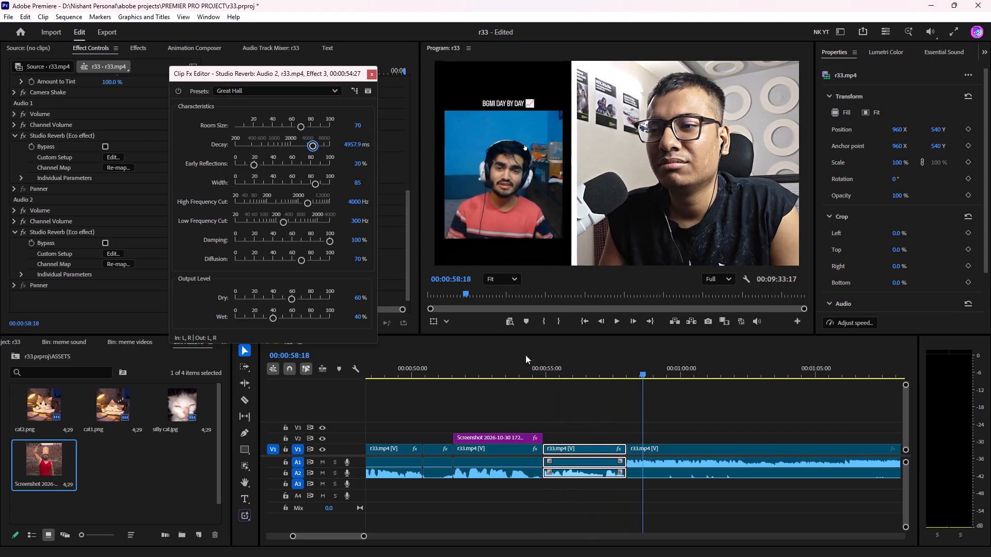
{"action": "left_click", "coordinate": [543, 366]}
{"action": "key", "text": "space"}
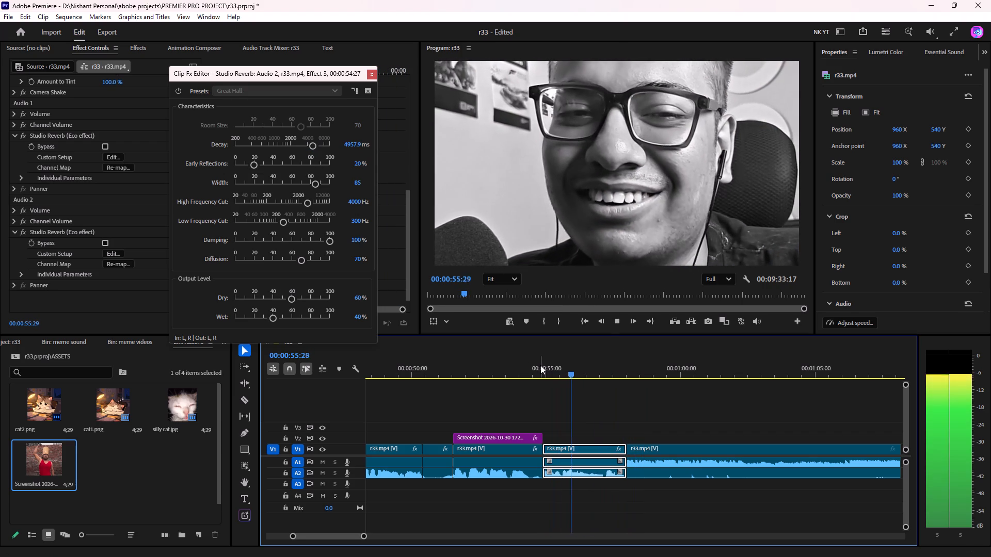
{"action": "key", "text": "space"}
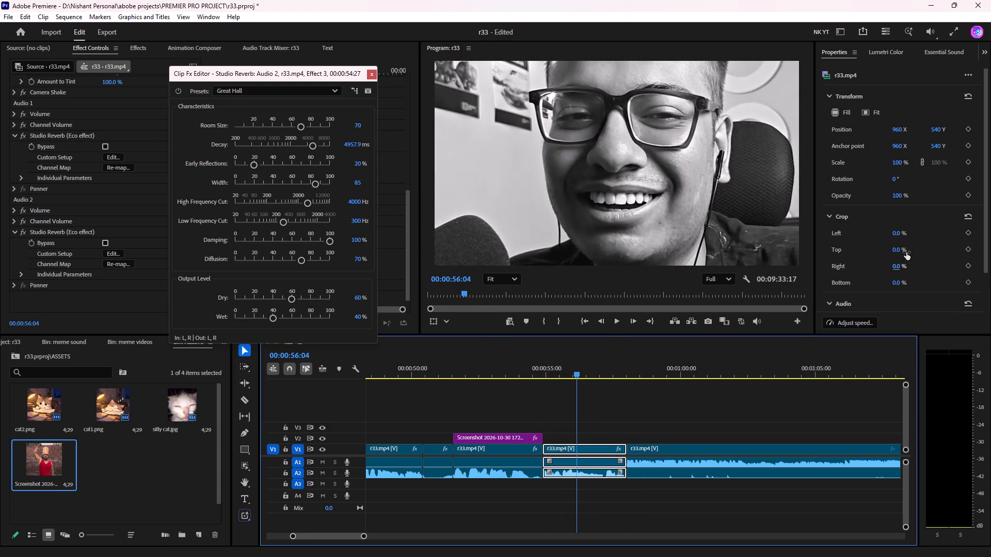
Set the tinted clip's audio volume to -2.5 dB and close the Studio Reverb editor.
{"action": "scroll", "coordinate": [918, 253], "scroll_direction": "down", "scroll_amount": 5}
{"action": "scroll", "coordinate": [918, 254], "scroll_direction": "up", "scroll_amount": 1}
{"action": "left_click_drag", "start_coordinate": [908, 292], "coordinate": [899, 291]}
{"action": "left_click", "coordinate": [372, 69]}
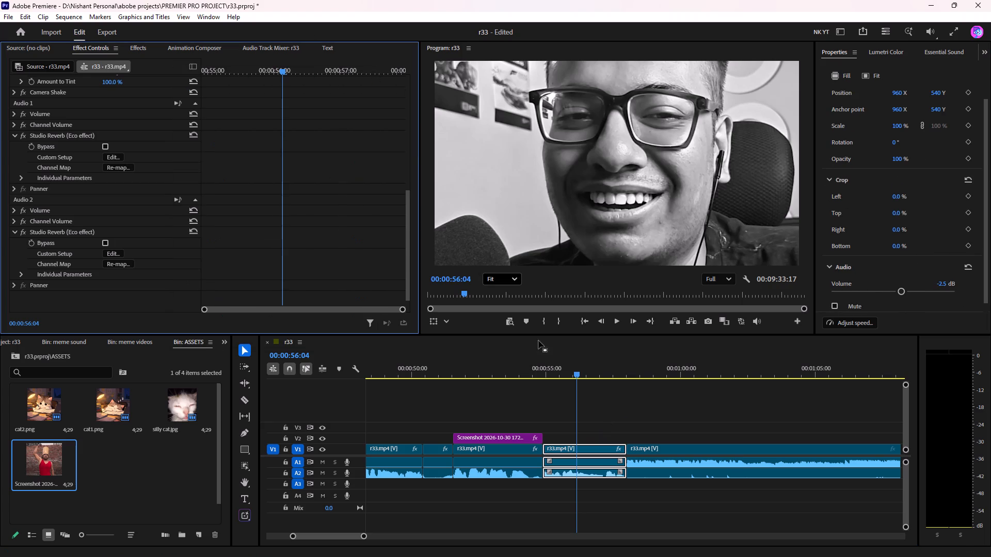
Replay the man-in-red overlay section through the end of the tinted clip to check the reverb and volume.
{"action": "left_click", "coordinate": [532, 363]}
{"action": "key", "text": "space"}
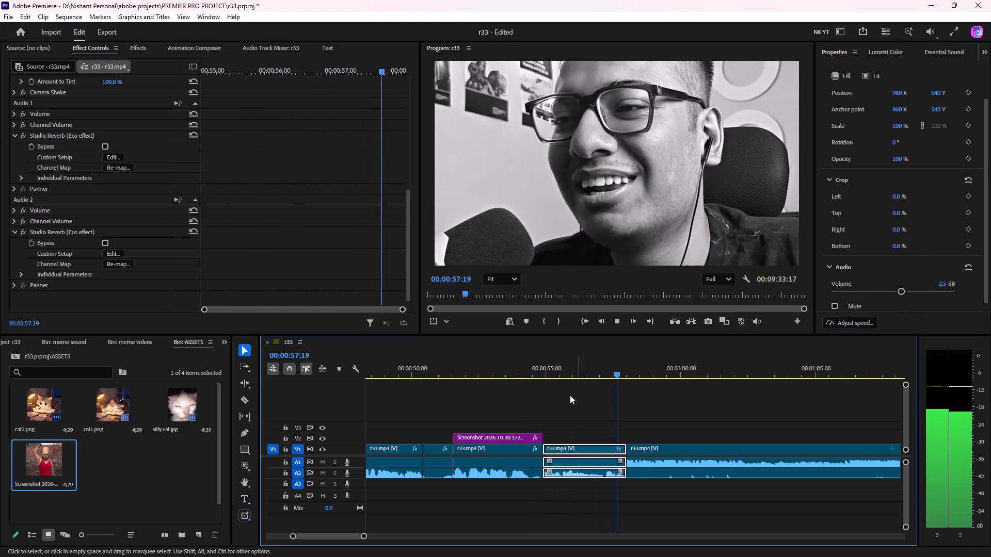
{"action": "left_click", "coordinate": [483, 370]}
{"action": "key", "text": "space"}
{"action": "left_click", "coordinate": [448, 372]}
{"action": "key", "text": "space"}
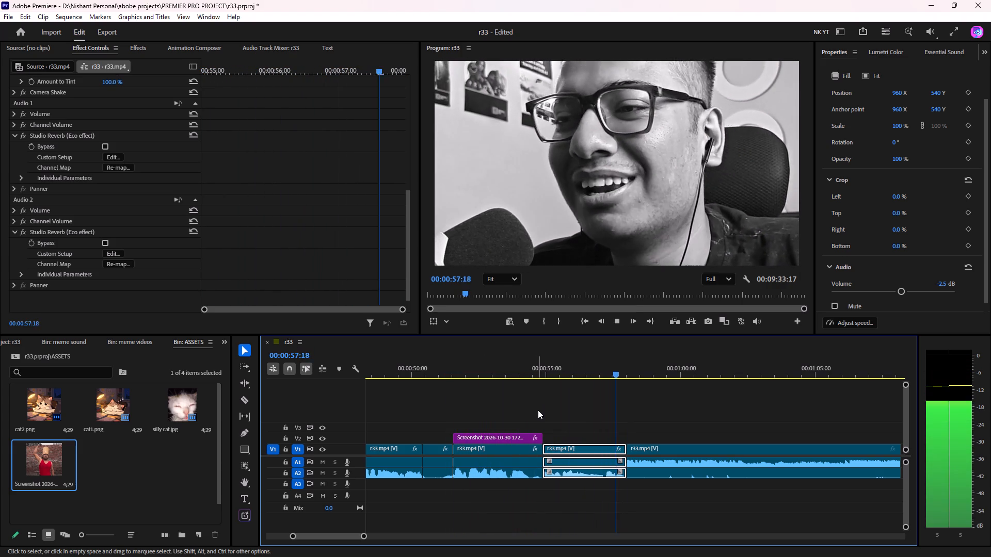
{"action": "scroll", "coordinate": [633, 422], "scroll_direction": "down", "scroll_amount": 4}
{"action": "key", "text": "space"}
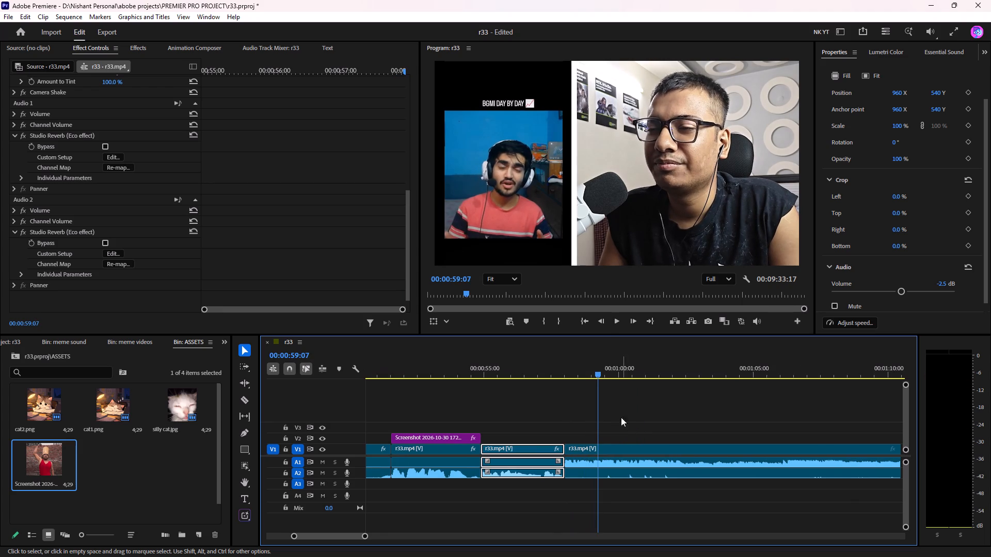
Browse the meme sound bin and audition the duck-toy, tuco-get-out and bruh.mp3 sounds.
{"action": "left_click", "coordinate": [17, 342]}
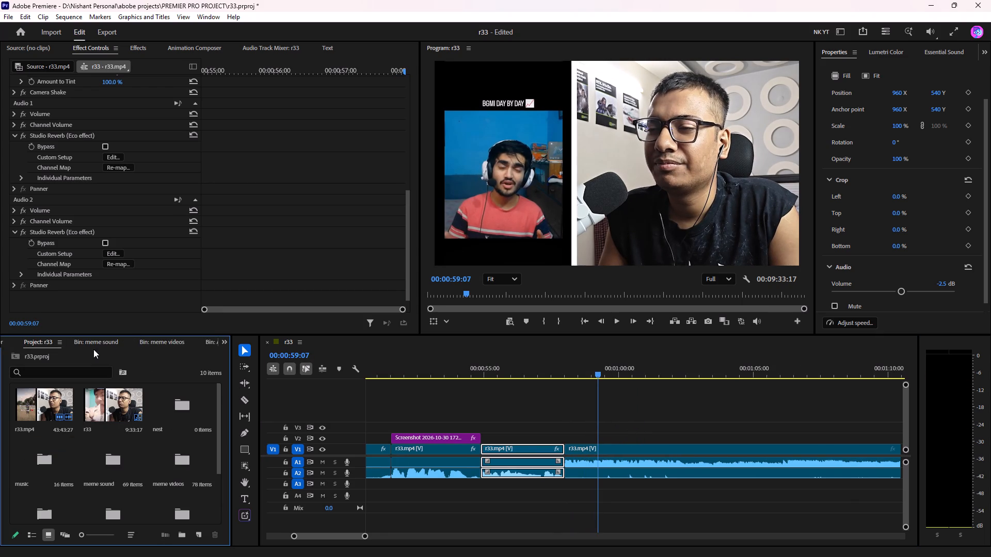
{"action": "left_click", "coordinate": [99, 342]}
{"action": "left_click", "coordinate": [160, 343]}
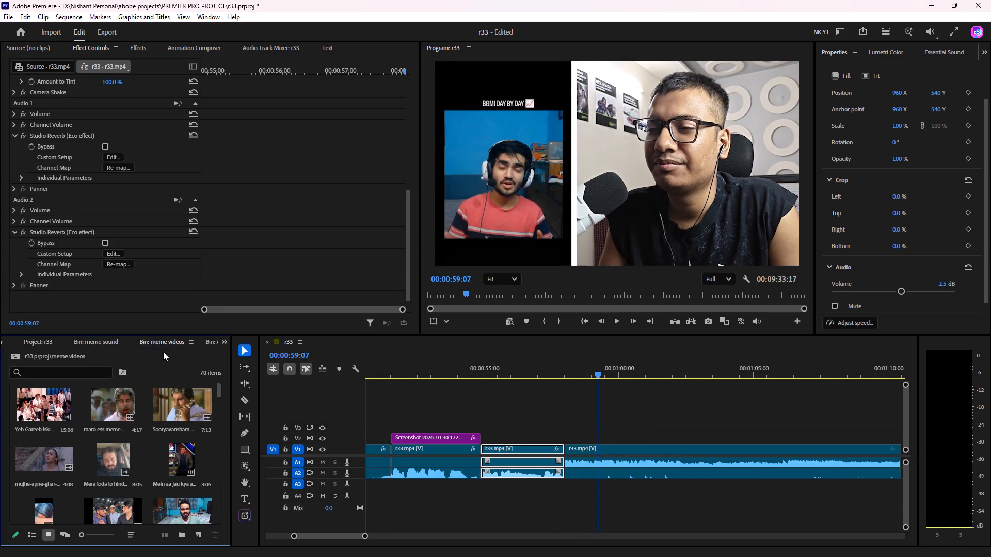
{"action": "left_click", "coordinate": [98, 342]}
{"action": "left_click_drag", "start_coordinate": [48, 409], "coordinate": [45, 414]}
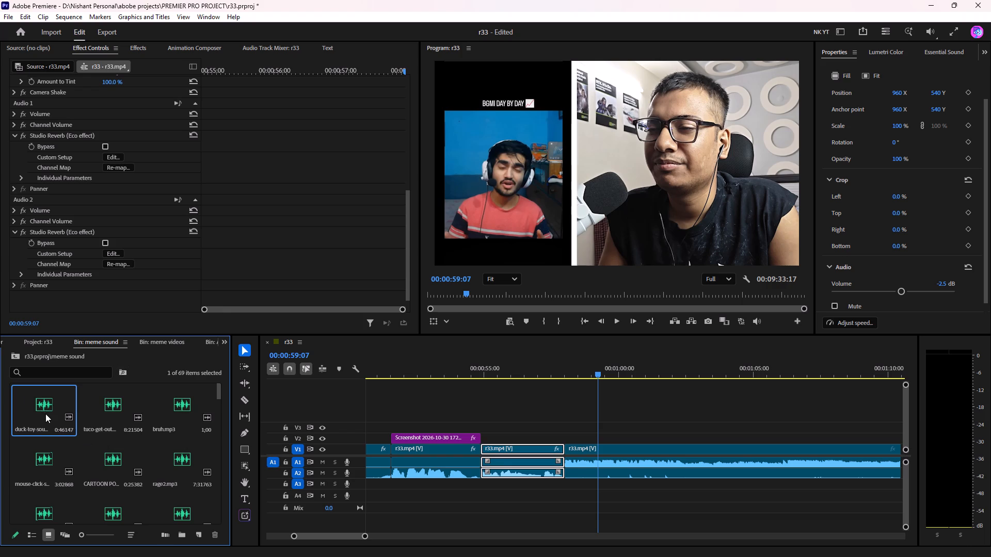
{"action": "left_click", "coordinate": [45, 414]}
{"action": "key", "text": "space"}
{"action": "key", "text": "space"}
{"action": "key", "text": "space"}
{"action": "double_click", "coordinate": [101, 403]}
{"action": "key", "text": "space"}
{"action": "key", "text": "space"}
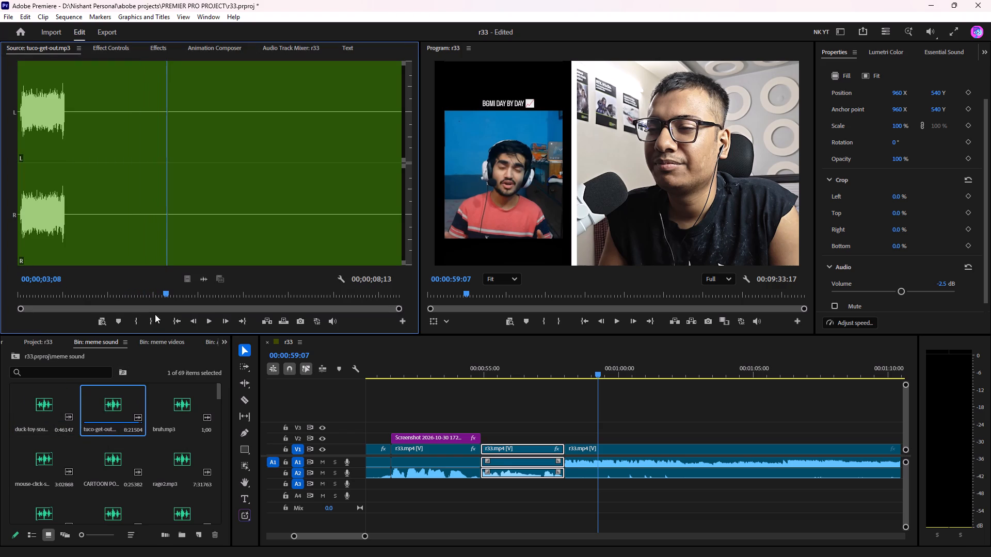
{"action": "left_click_drag", "start_coordinate": [145, 299], "coordinate": [0, 301]}
{"action": "key", "text": "space"}
{"action": "key", "text": "space"}
{"action": "double_click", "coordinate": [169, 396]}
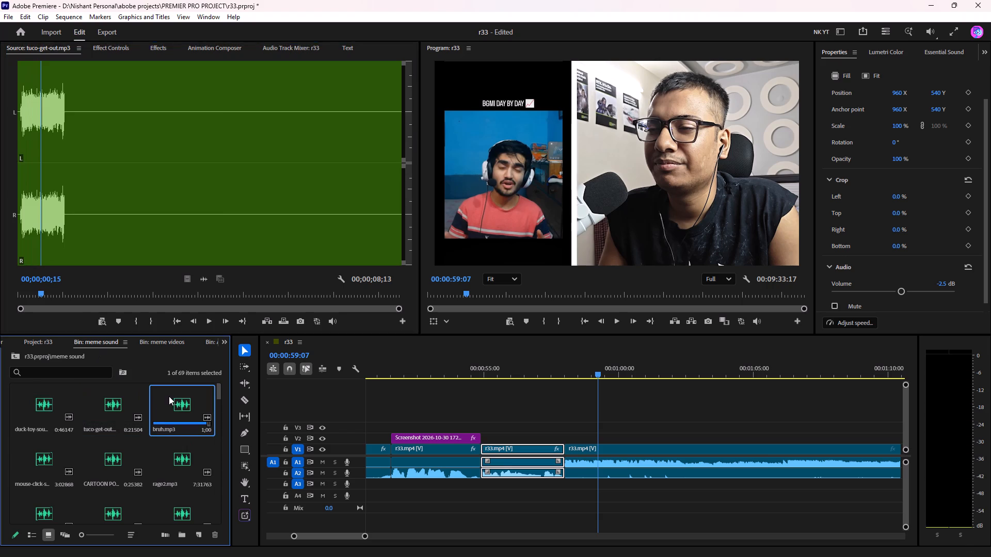
{"action": "key", "text": "space"}
{"action": "left_click", "coordinate": [32, 445]}
Mark in and out points around the audible part of bruh.mp3 and place it on A3 at the tinted clip's start.
{"action": "double_click", "coordinate": [170, 402]}
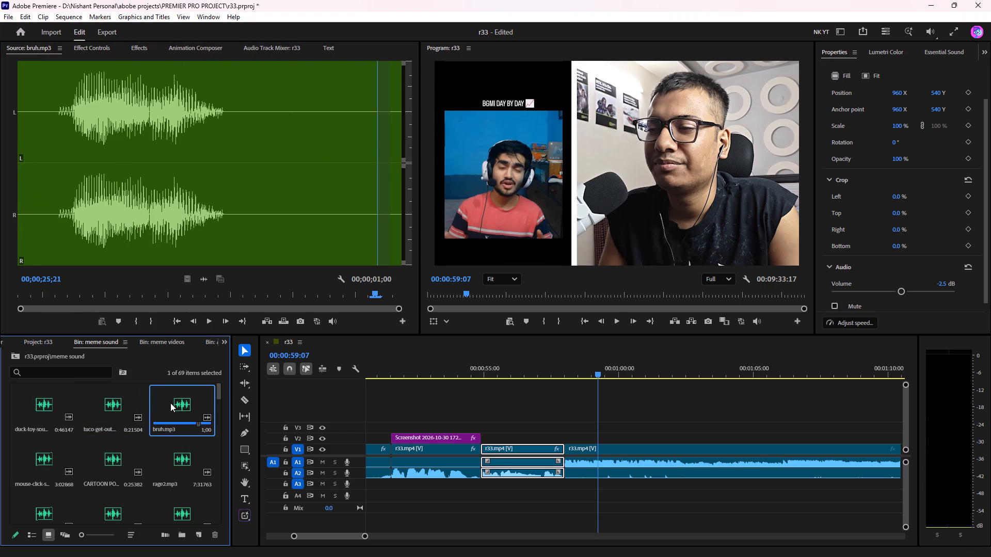
{"action": "key", "text": "space"}
{"action": "left_click_drag", "start_coordinate": [71, 294], "coordinate": [69, 300]}
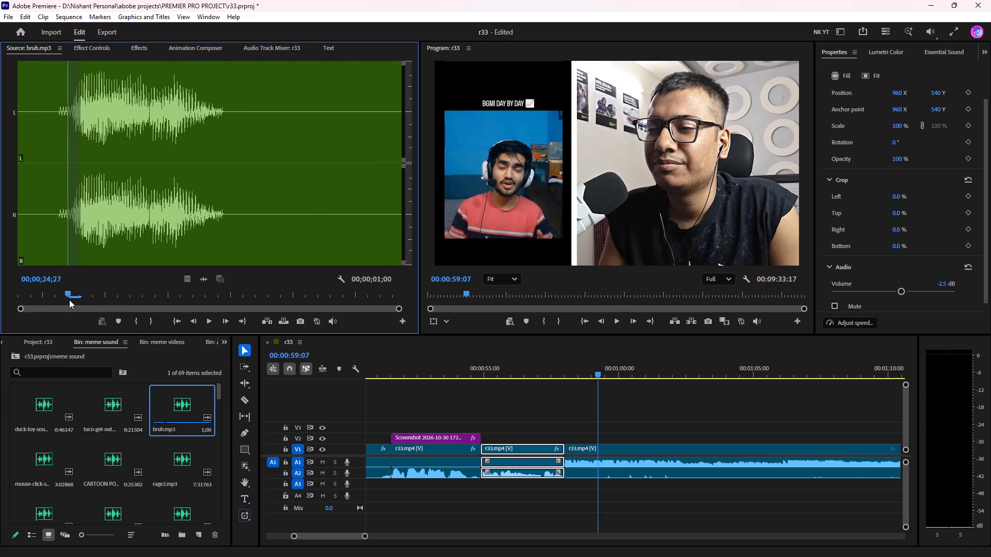
{"action": "key", "text": "i"}
{"action": "left_click_drag", "start_coordinate": [82, 301], "coordinate": [262, 303]}
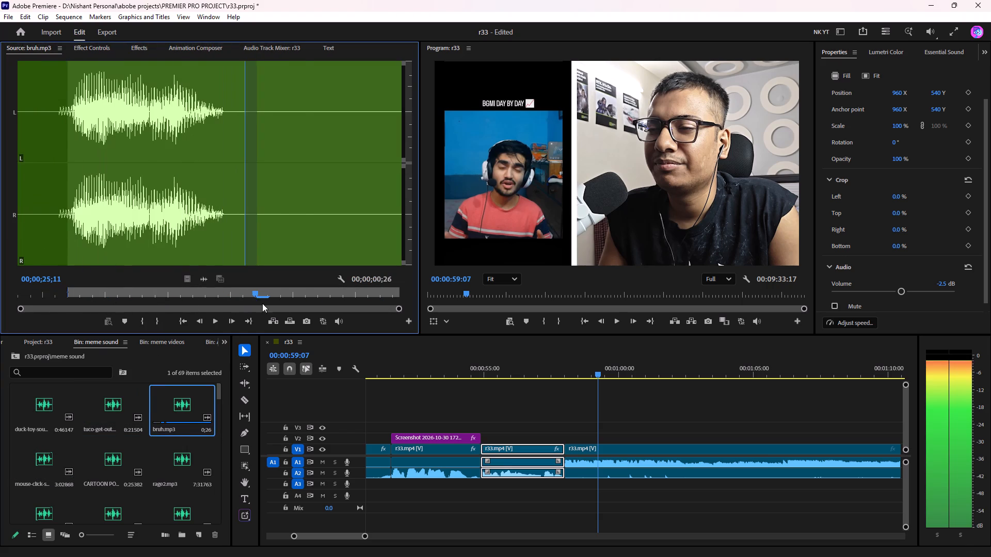
{"action": "left_click_drag", "start_coordinate": [262, 303], "coordinate": [233, 306]}
{"action": "key", "text": "o"}
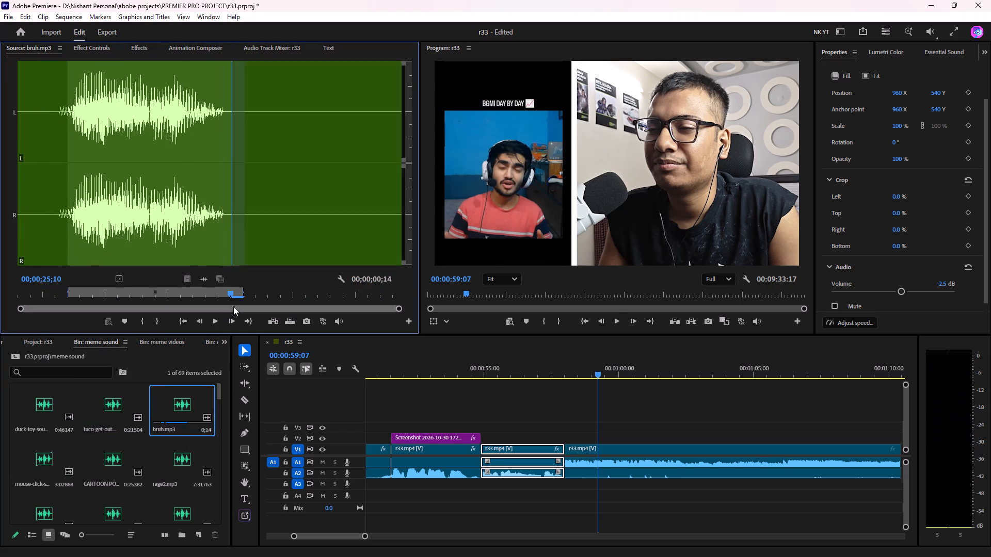
{"action": "left_click_drag", "start_coordinate": [205, 280], "coordinate": [503, 488]}
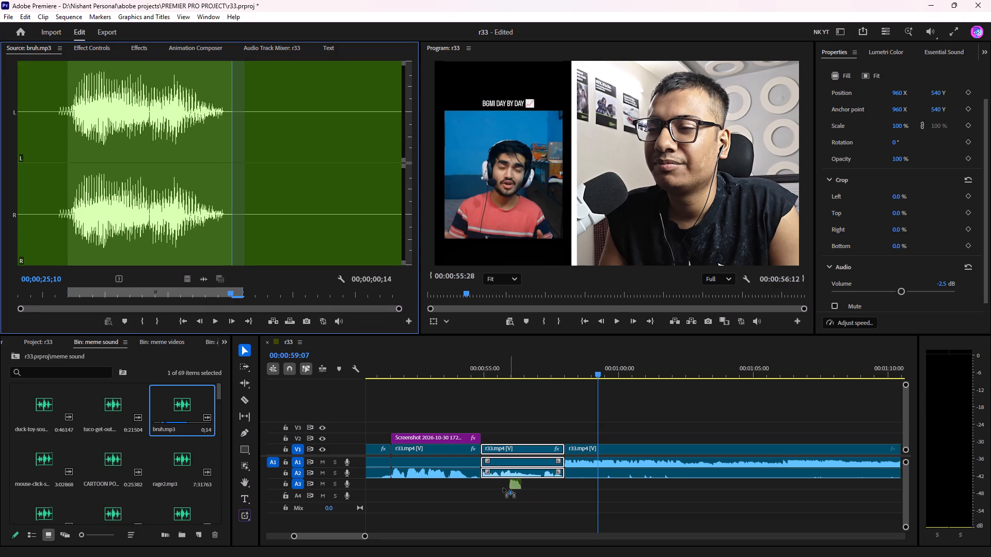
{"action": "left_click_drag", "start_coordinate": [503, 488], "coordinate": [481, 482]}
Play the sequence from before the man-in-red overlay into the tinted clip to hear the bruh.mp3 sound.
{"action": "left_click", "coordinate": [447, 370]}
{"action": "key", "text": "space"}
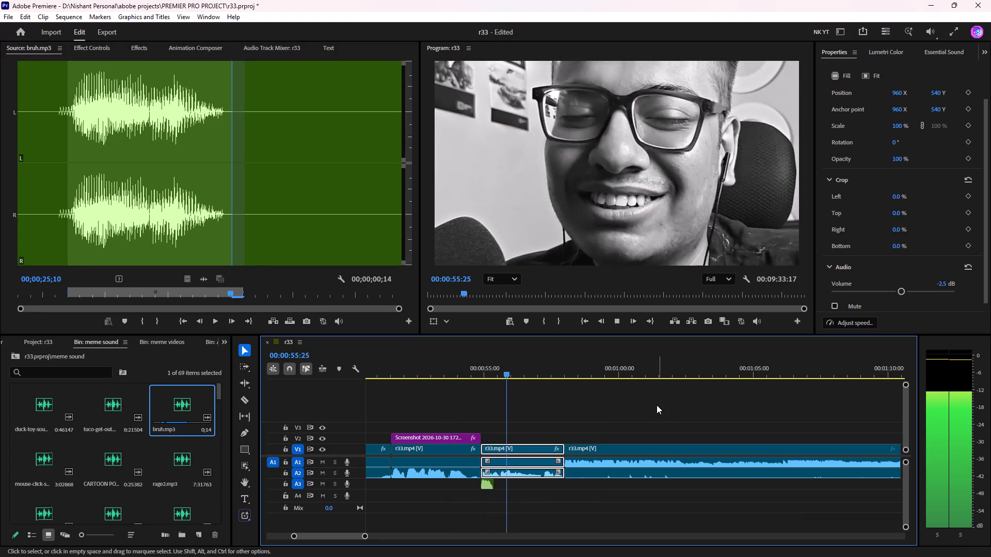
{"action": "left_click_drag", "start_coordinate": [514, 370], "coordinate": [588, 409]}
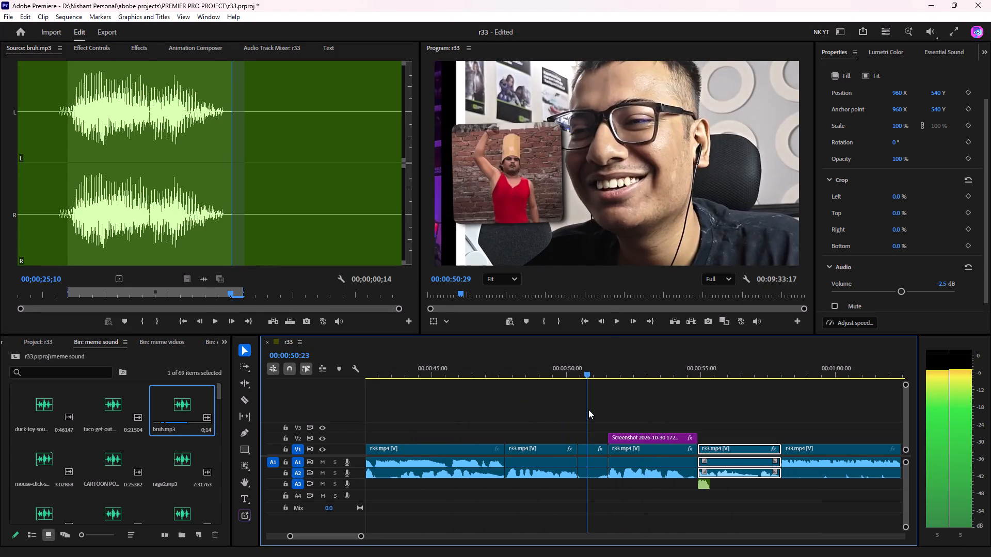
{"action": "left_click_drag", "start_coordinate": [588, 409], "coordinate": [588, 409]}
{"action": "key", "text": "space"}
{"action": "key", "text": "space"}
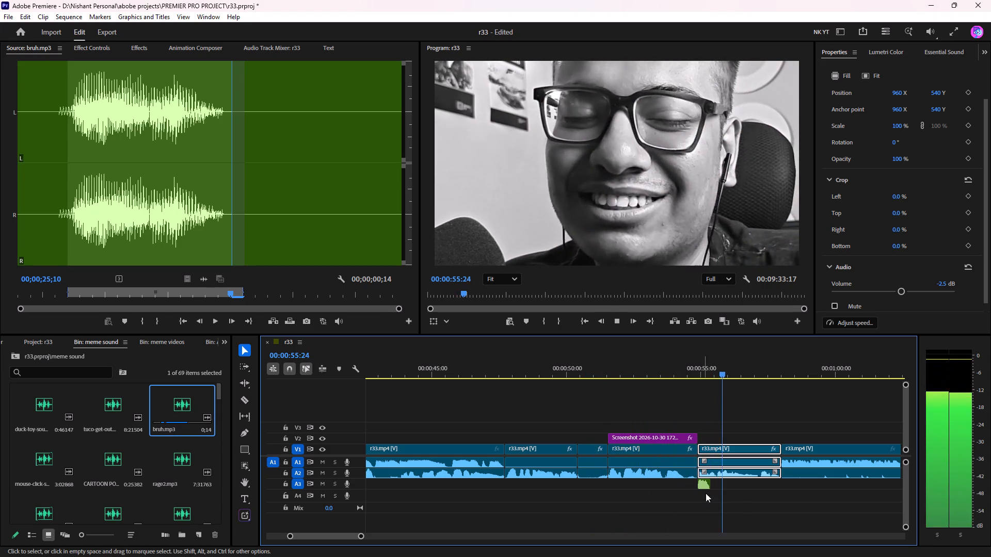
{"action": "key", "text": "space"}
Move the bruh.mp3 sound on A3 to the start of the man-in-red overlay and play the section back.
{"action": "left_click_drag", "start_coordinate": [703, 487], "coordinate": [616, 482]}
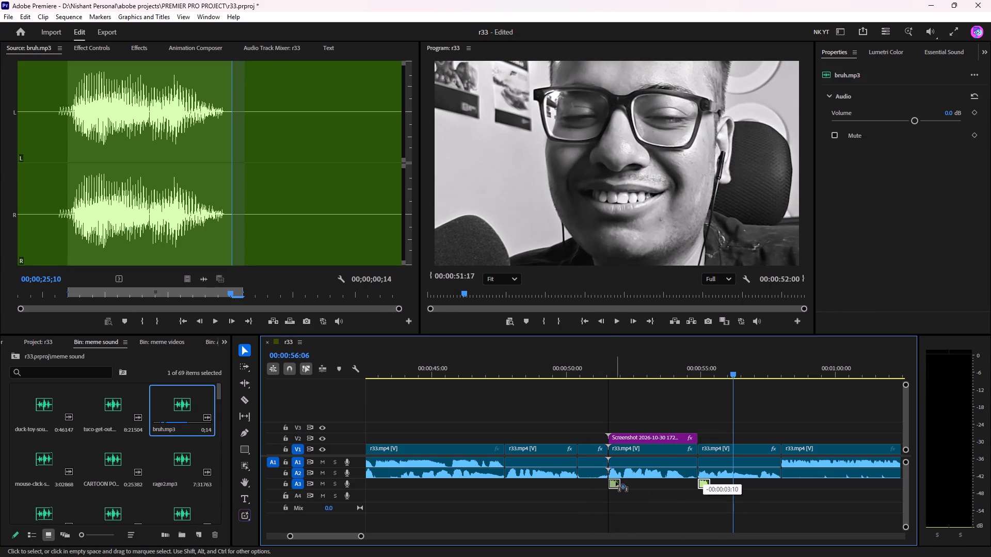
{"action": "left_click_drag", "start_coordinate": [616, 482], "coordinate": [616, 481]}
{"action": "left_click_drag", "start_coordinate": [595, 357], "coordinate": [588, 360]}
{"action": "left_click", "coordinate": [529, 366]}
{"action": "key", "text": "space"}
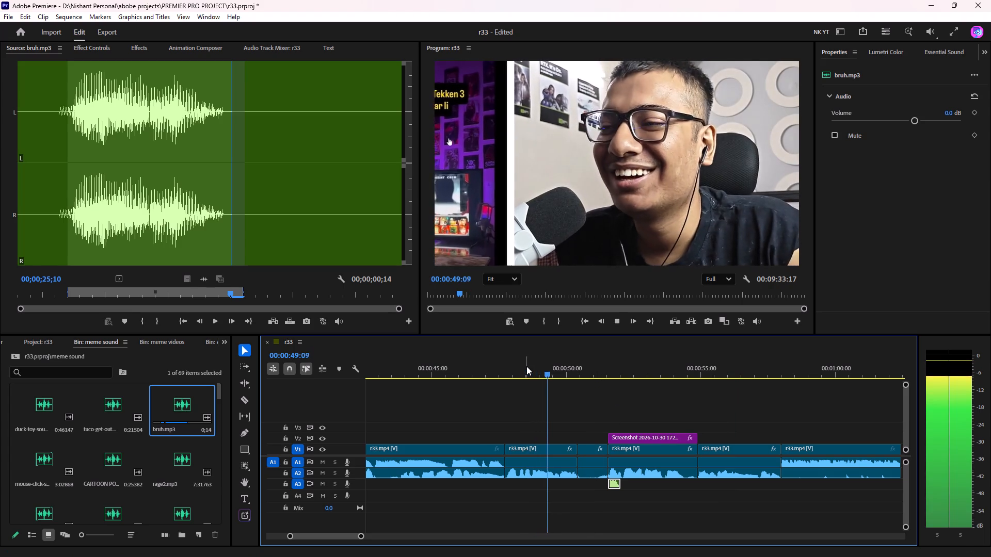
{"action": "scroll", "coordinate": [530, 363], "scroll_direction": "down", "scroll_amount": 3}
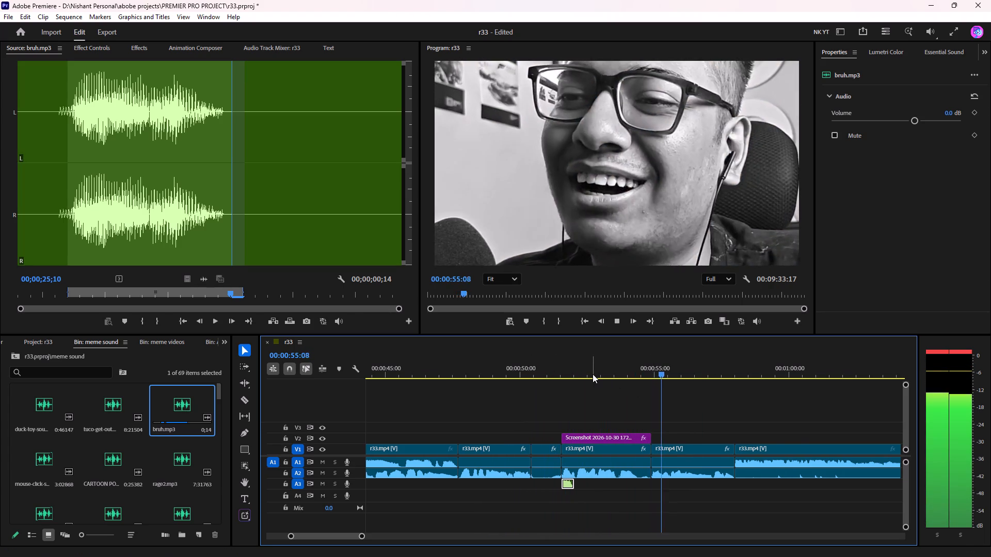
{"action": "scroll", "coordinate": [691, 408], "scroll_direction": "down", "scroll_amount": 5}
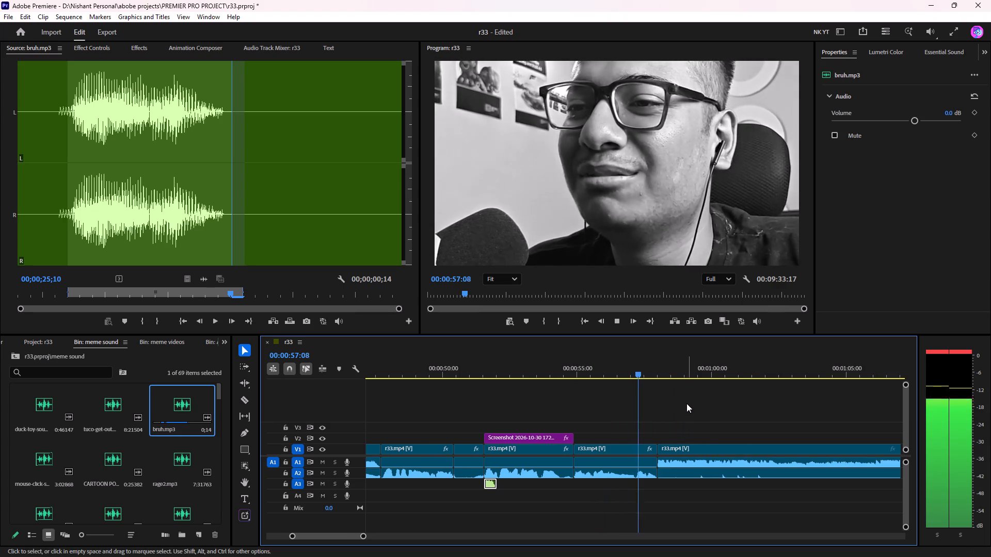
{"action": "key", "text": "space"}
Review the sequence from about 44 seconds through the man-in-red overlay to the end of the black-and-white clip.
{"action": "left_click_drag", "start_coordinate": [630, 372], "coordinate": [474, 379]}
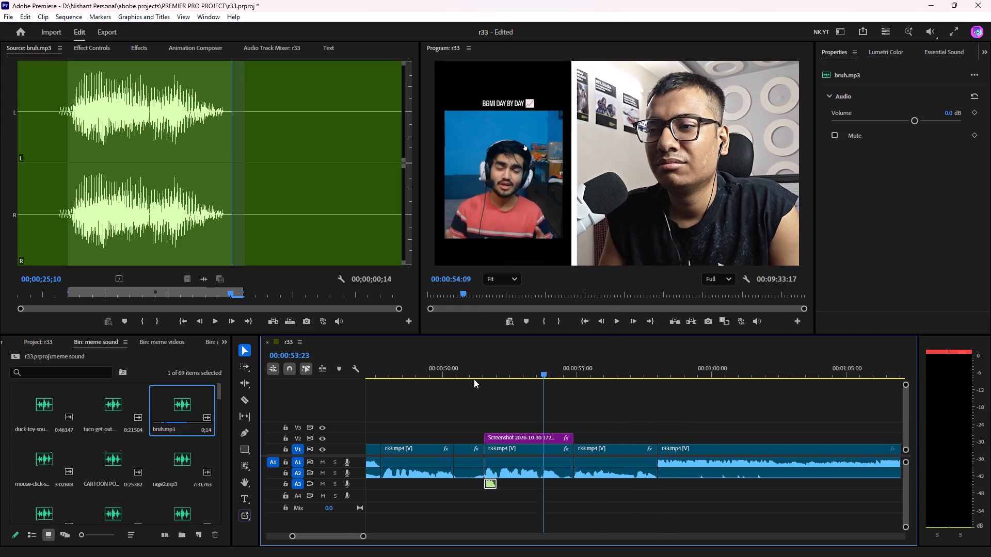
{"action": "left_click_drag", "start_coordinate": [474, 379], "coordinate": [592, 419]}
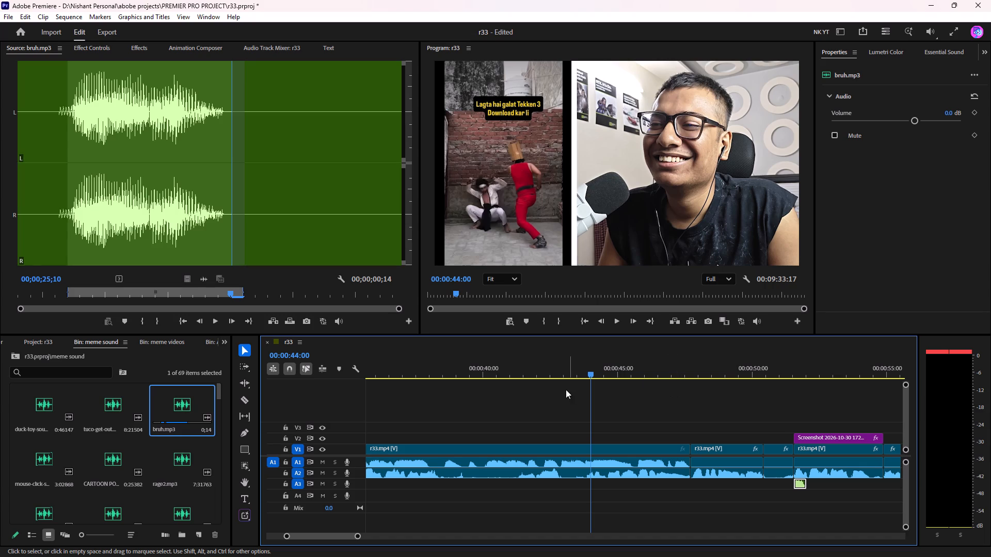
{"action": "scroll", "coordinate": [566, 388], "scroll_direction": "down", "scroll_amount": 4}
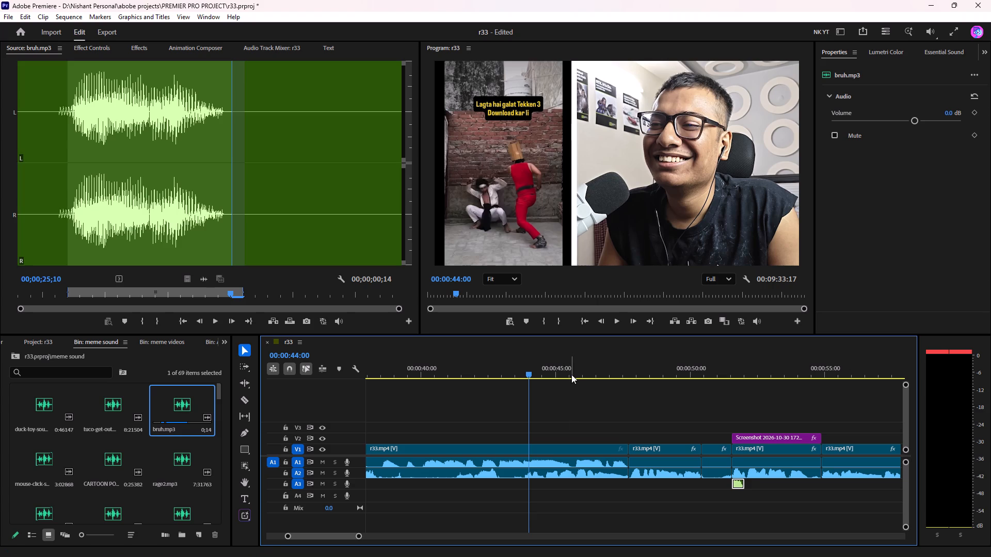
{"action": "scroll", "coordinate": [575, 430], "scroll_direction": "down", "scroll_amount": 2}
{"action": "left_click", "coordinate": [515, 364]}
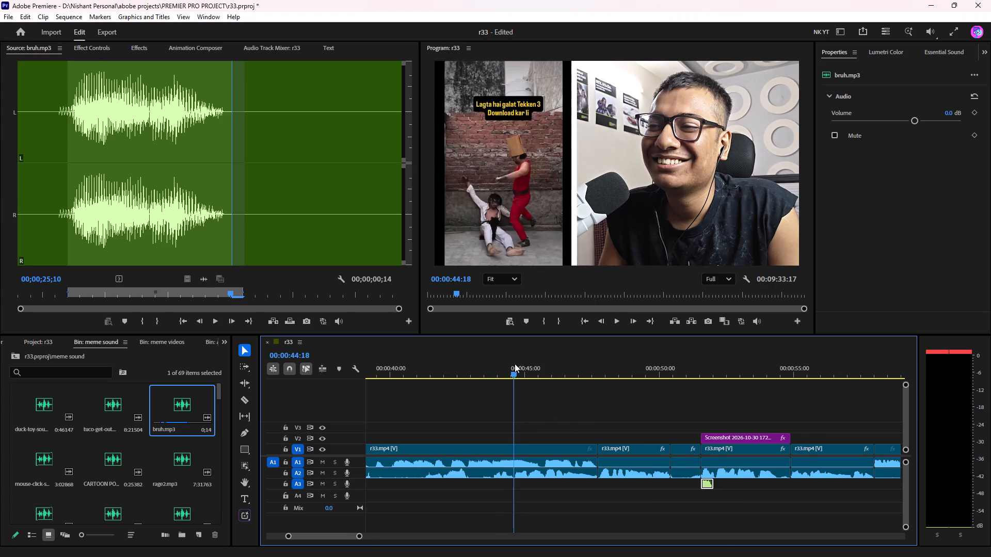
{"action": "key", "text": "space"}
{"action": "left_click", "coordinate": [548, 365]}
{"action": "left_click", "coordinate": [576, 364]}
{"action": "key", "text": "space"}
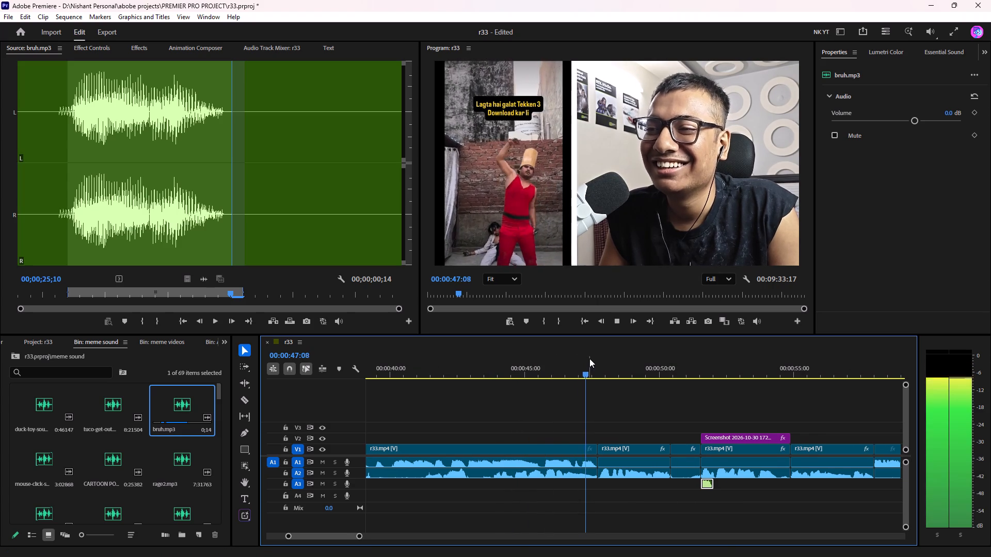
{"action": "scroll", "coordinate": [581, 374], "scroll_direction": "down", "scroll_amount": 6}
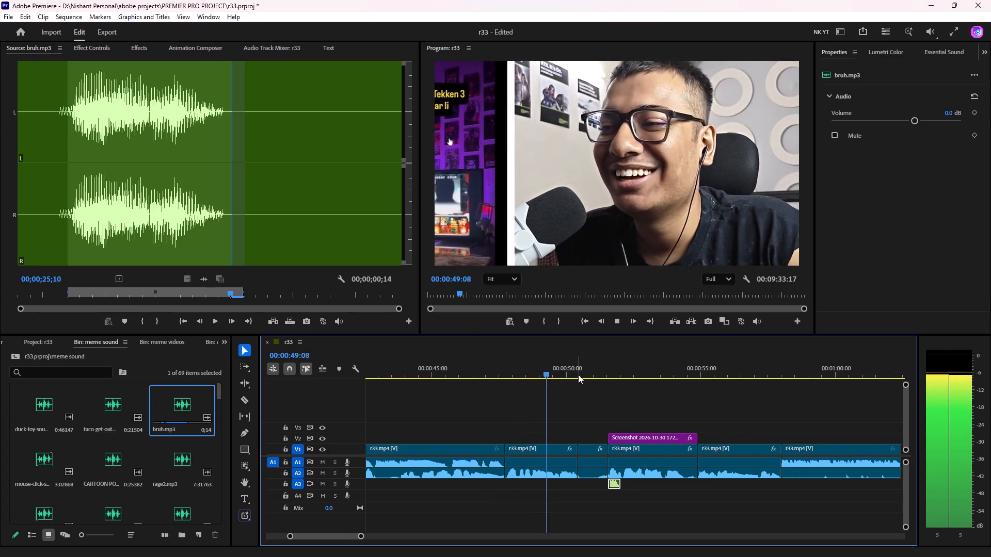
{"action": "scroll", "coordinate": [578, 373], "scroll_direction": "down", "scroll_amount": 4}
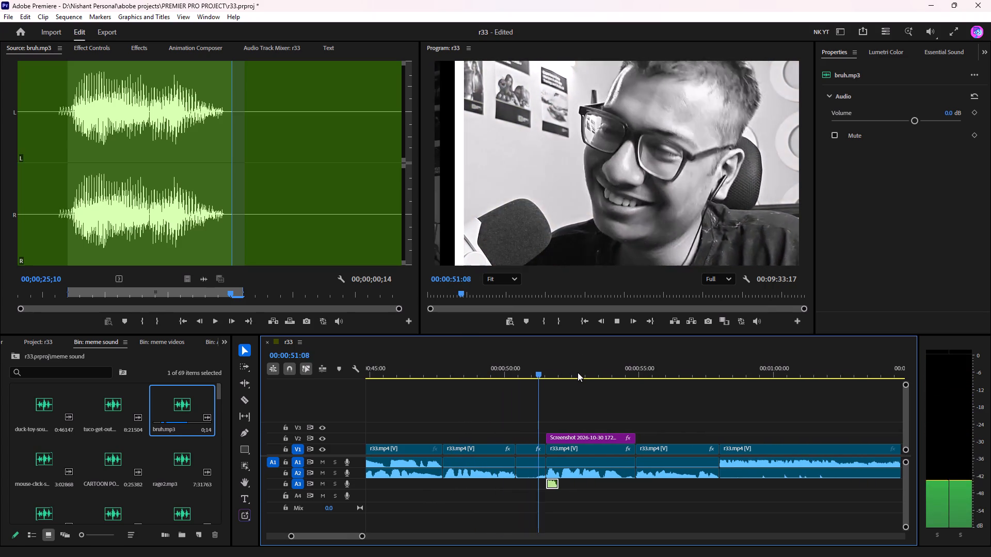
{"action": "scroll", "coordinate": [578, 368], "scroll_direction": "down", "scroll_amount": 4}
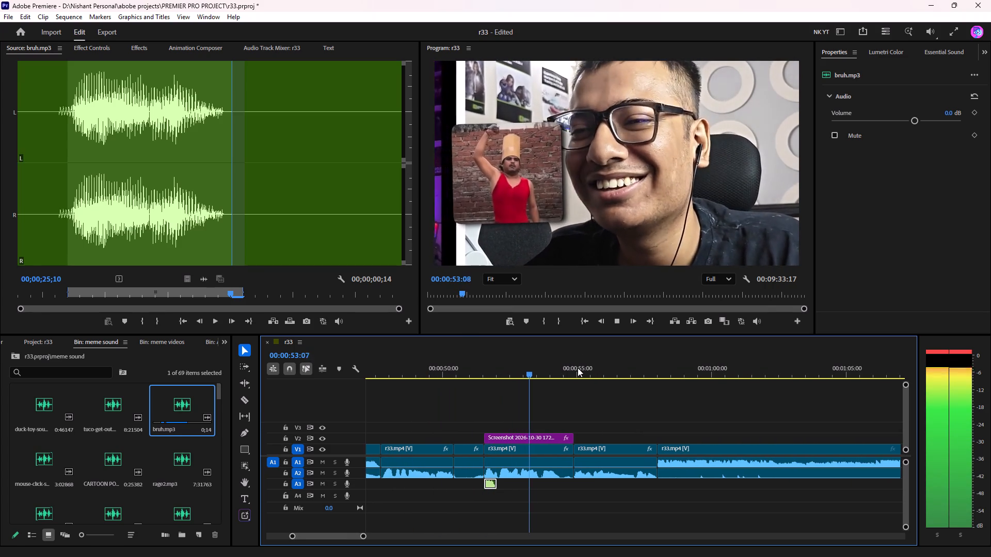
{"action": "scroll", "coordinate": [578, 366], "scroll_direction": "down", "scroll_amount": 5}
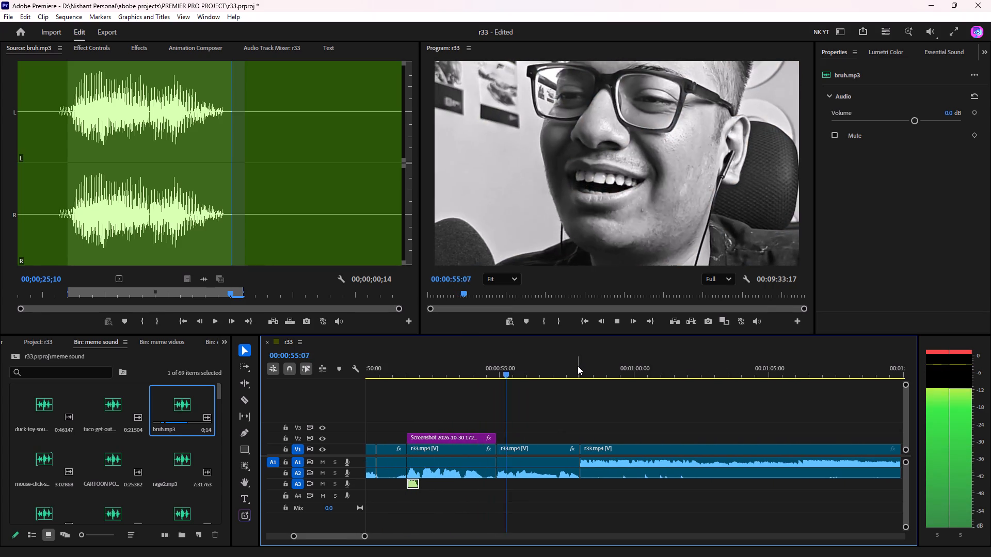
{"action": "scroll", "coordinate": [578, 364], "scroll_direction": "down", "scroll_amount": 5}
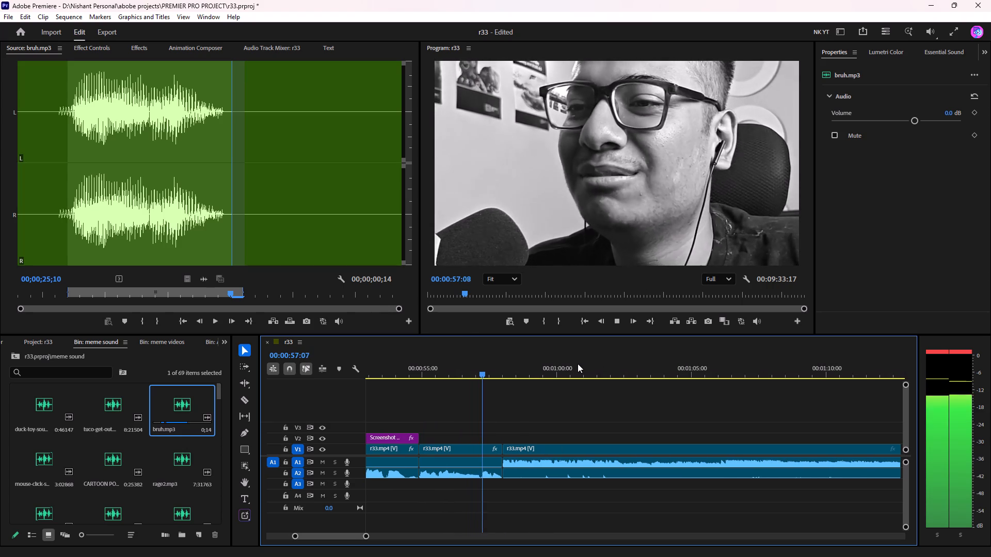
{"action": "key", "text": "space"}
Remove the Studio Reverb (Eco effect) from both audio channels and the Tint effect from the black-and-white reaction clip.
{"action": "left_click", "coordinate": [466, 460]}
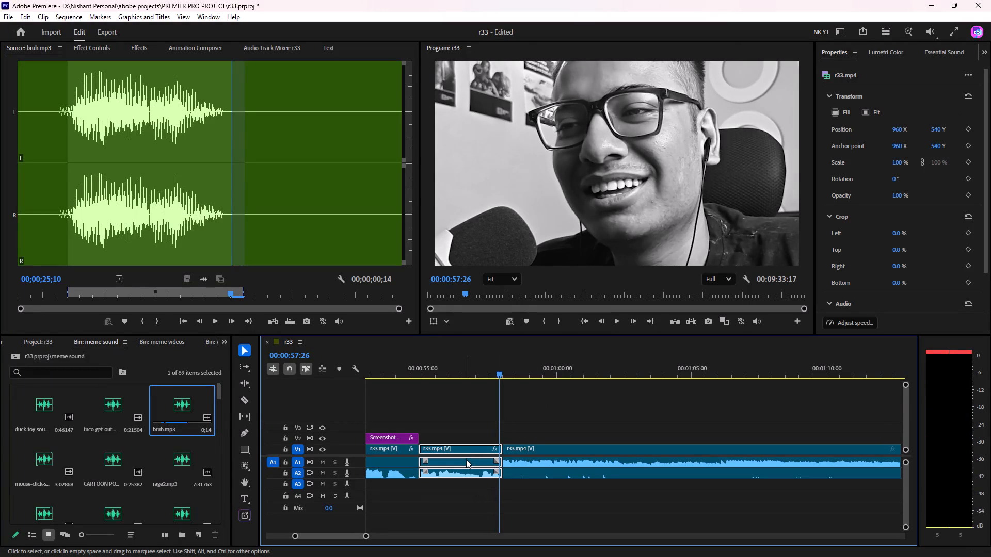
{"action": "left_click", "coordinate": [104, 46]}
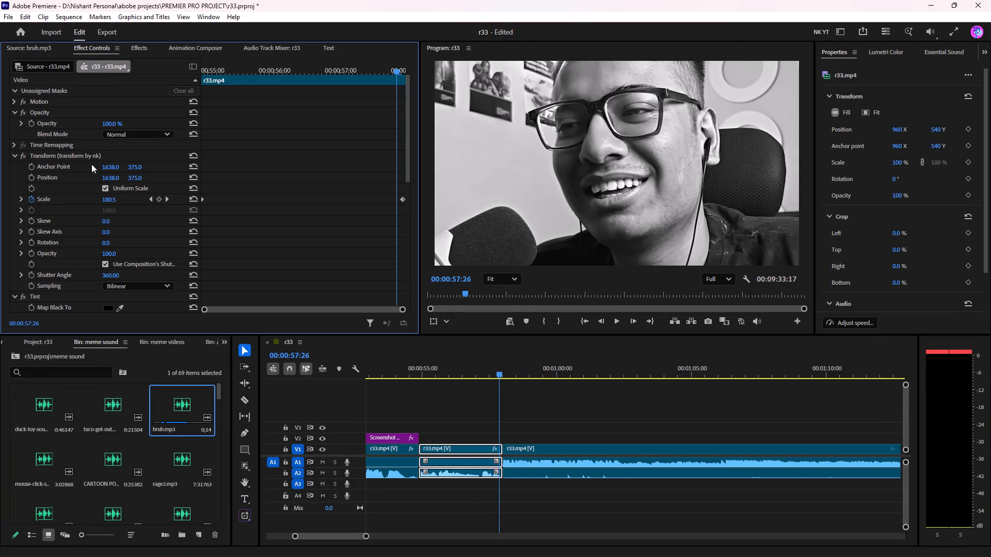
{"action": "scroll", "coordinate": [83, 147], "scroll_direction": "down", "scroll_amount": 16}
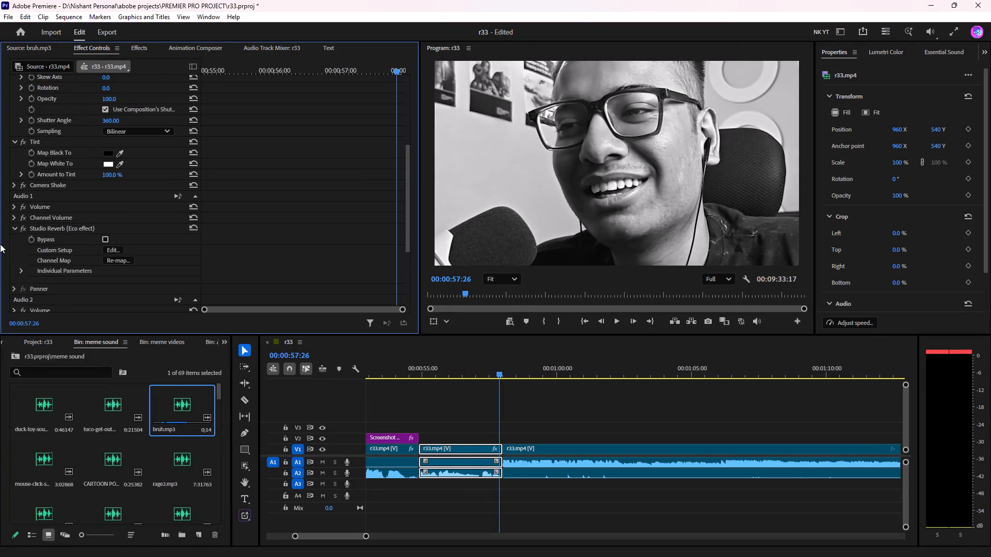
{"action": "scroll", "coordinate": [101, 283], "scroll_direction": "down", "scroll_amount": 6}
{"action": "left_click", "coordinate": [56, 256]}
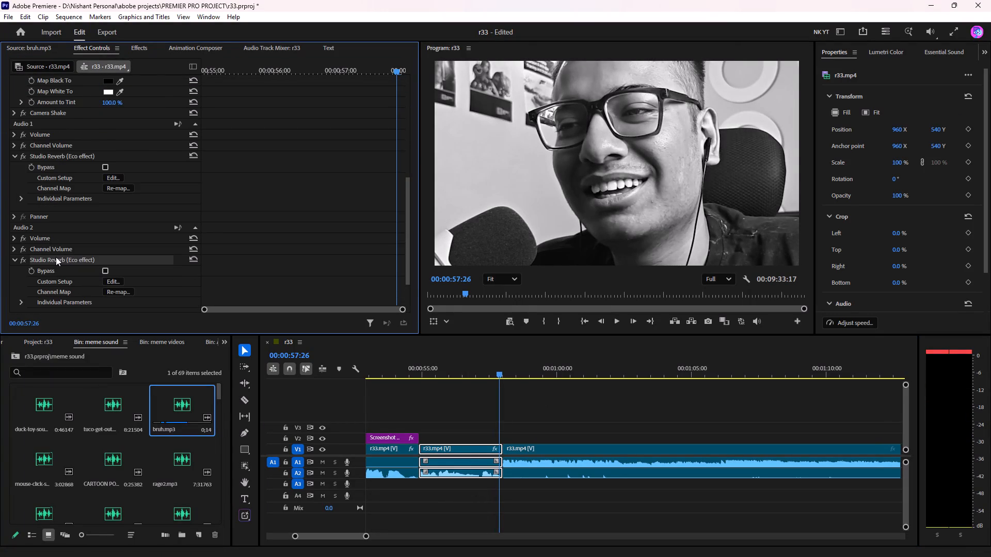
{"action": "key", "text": "Delete"}
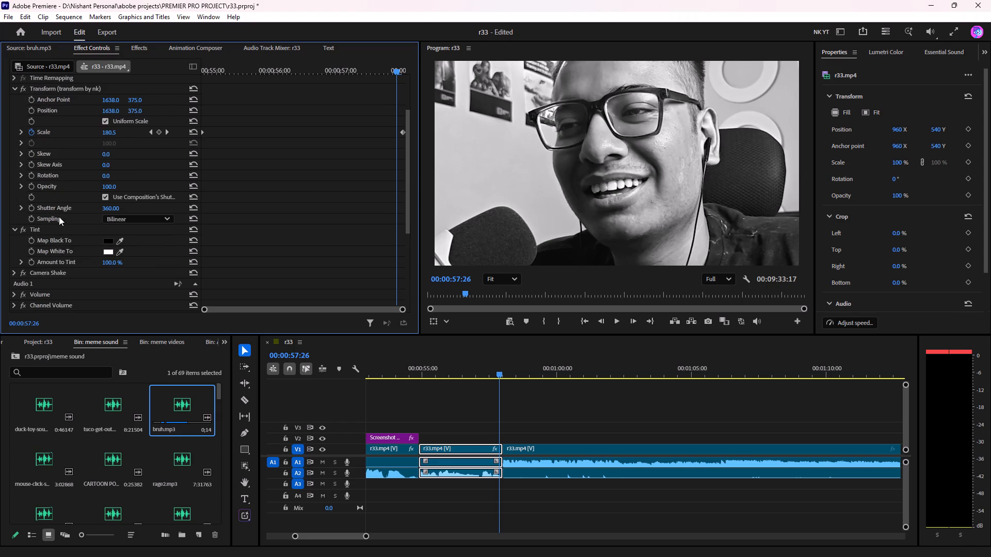
{"action": "scroll", "coordinate": [55, 266], "scroll_direction": "down", "scroll_amount": 4}
{"action": "left_click", "coordinate": [55, 275]}
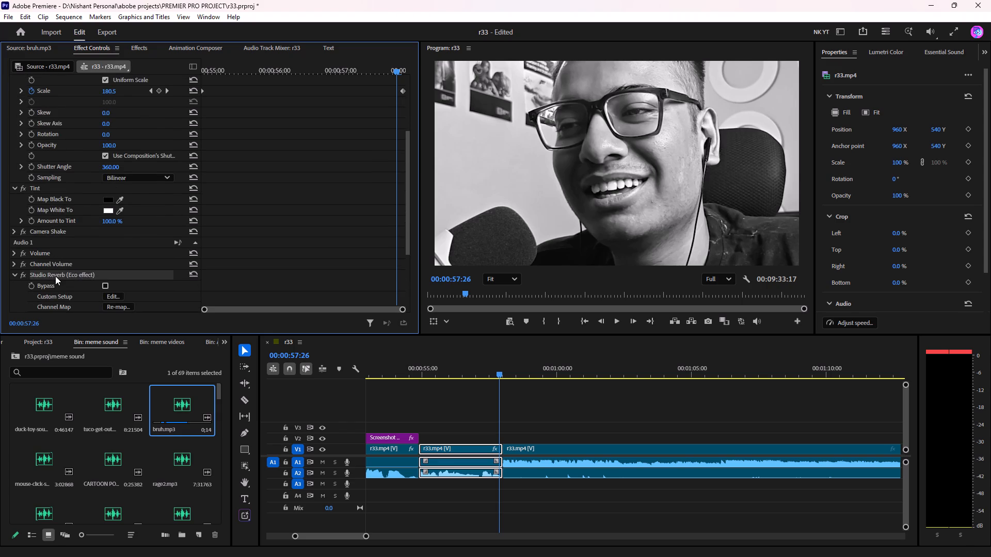
{"action": "key", "text": "Delete"}
{"action": "left_click", "coordinate": [56, 230]}
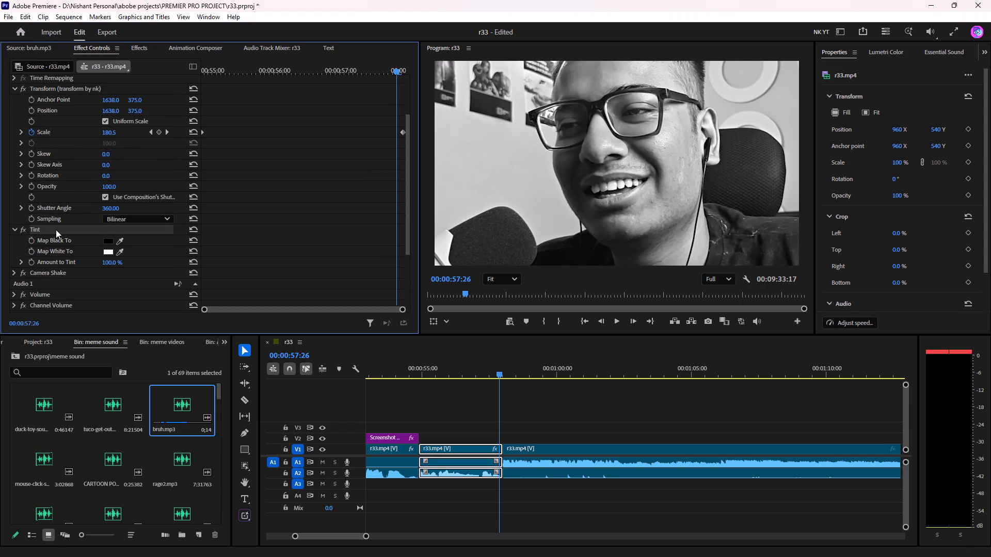
{"action": "key", "text": "Delete"}
Apply the Alien voice preset from the NK audio presets to the reaction clip after the man-in-red overlay.
{"action": "left_click", "coordinate": [141, 47]}
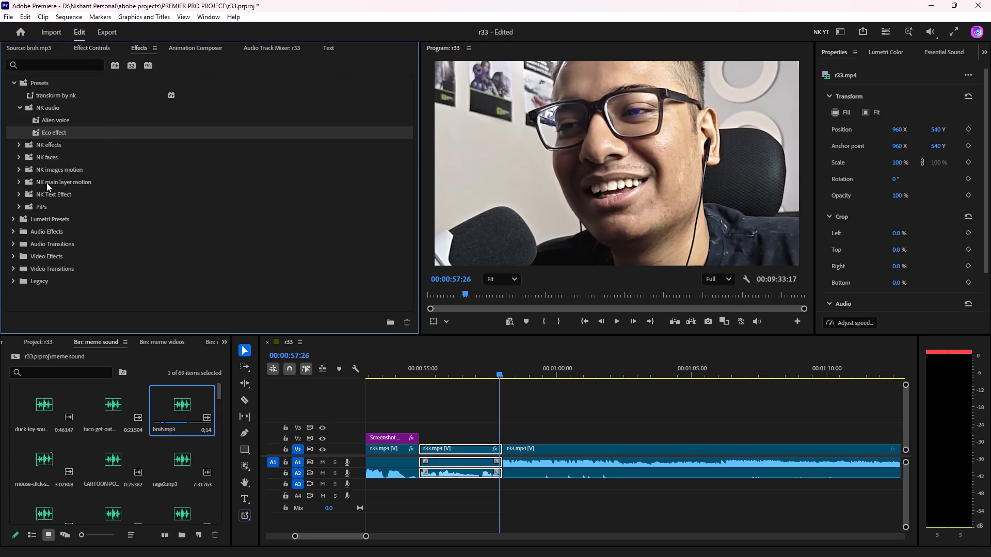
{"action": "left_click", "coordinate": [17, 108]}
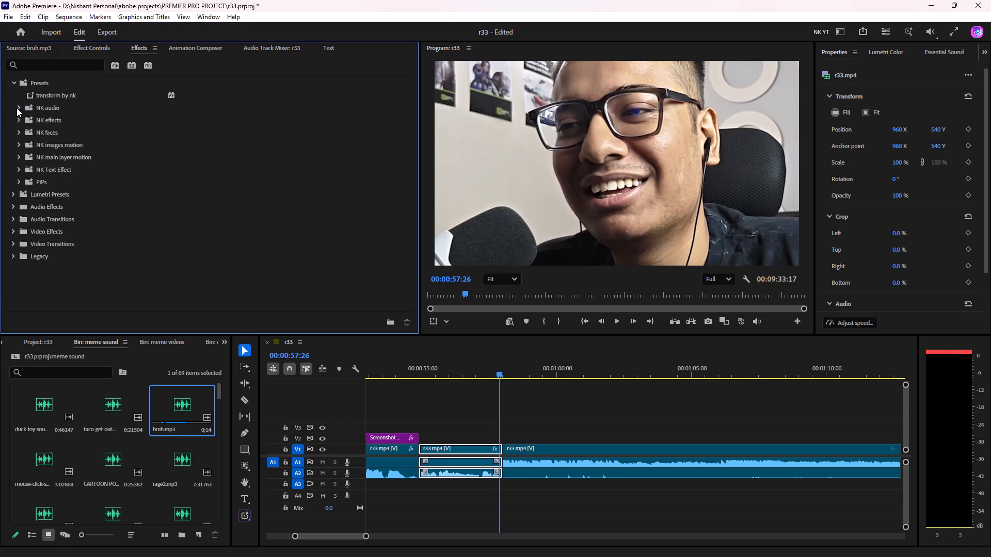
{"action": "left_click", "coordinate": [17, 107]}
{"action": "left_click_drag", "start_coordinate": [51, 120], "coordinate": [478, 441]}
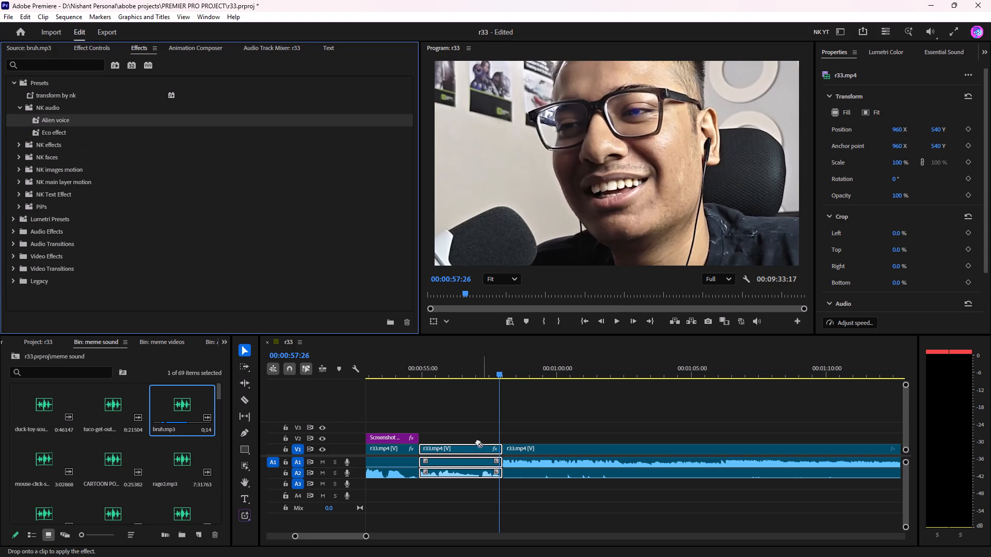
{"action": "left_click_drag", "start_coordinate": [478, 441], "coordinate": [462, 450]}
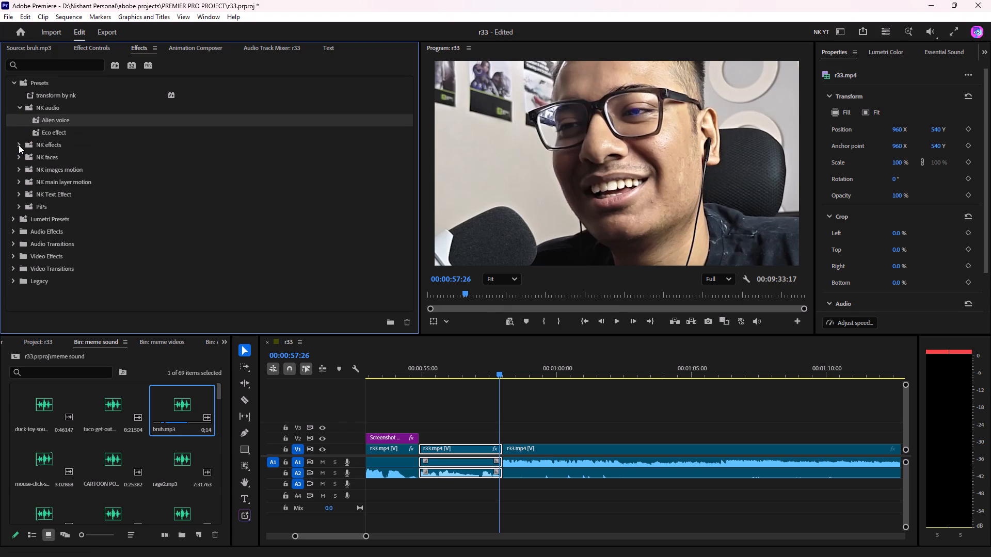
Apply the wave rainbow face preset from the NK faces presets to the same reaction clip.
{"action": "left_click", "coordinate": [19, 145]}
{"action": "left_click", "coordinate": [19, 143]}
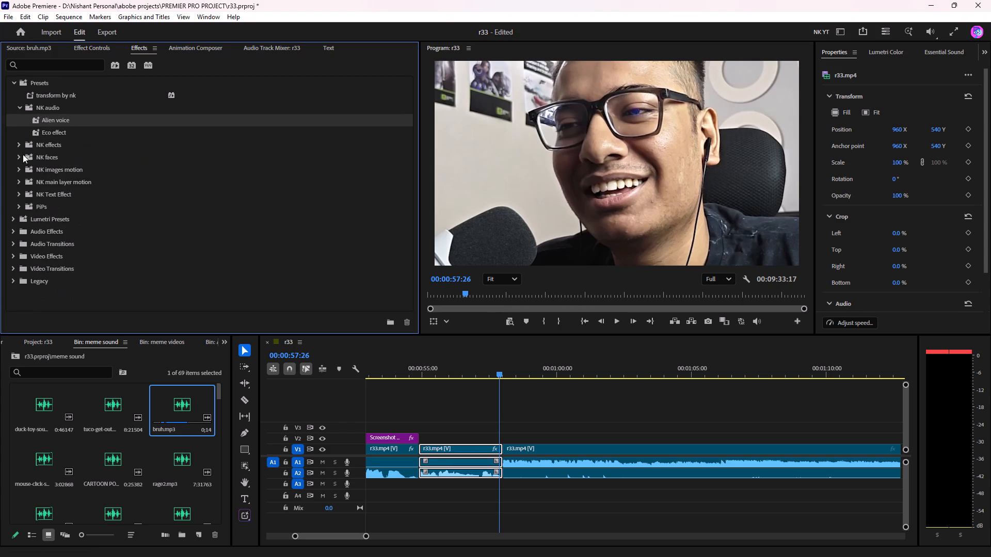
{"action": "left_click", "coordinate": [22, 161]}
{"action": "left_click_drag", "start_coordinate": [60, 182], "coordinate": [461, 453]}
Play the reaction clip through to its end to check the rainbow face effect and the audio.
{"action": "left_click", "coordinate": [407, 372]}
{"action": "key", "text": "space"}
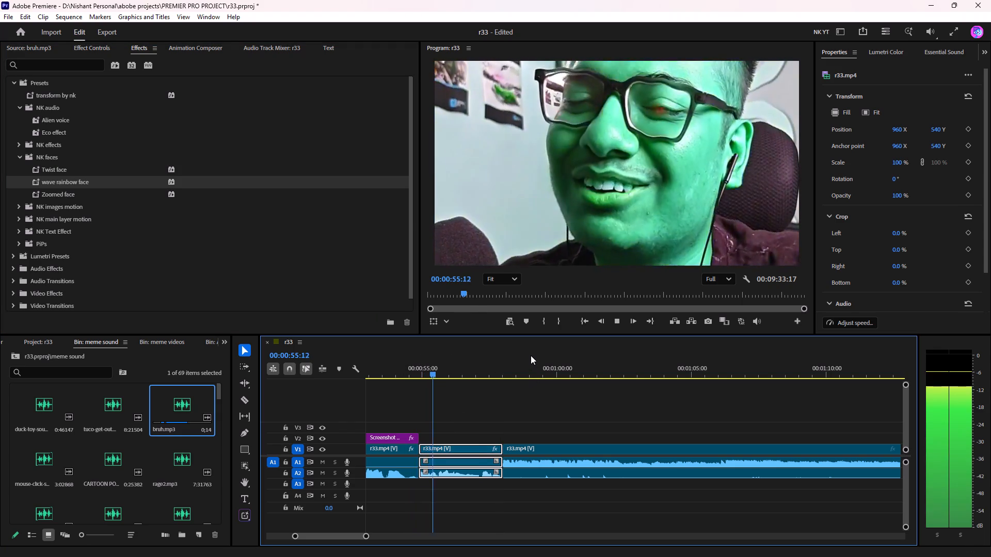
{"action": "scroll", "coordinate": [531, 355], "scroll_direction": "up", "scroll_amount": 7}
{"action": "scroll", "coordinate": [556, 374], "scroll_direction": "down", "scroll_amount": 5}
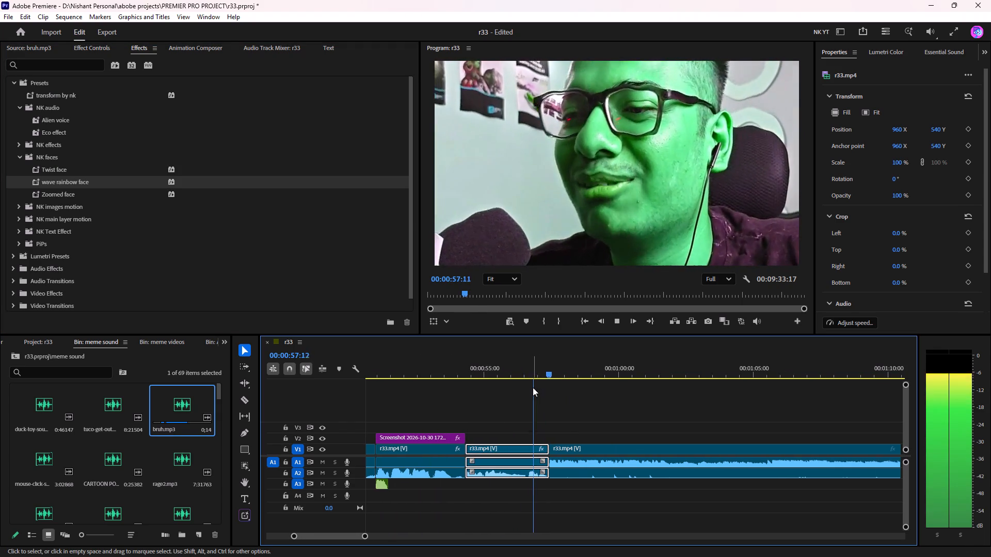
{"action": "scroll", "coordinate": [533, 387], "scroll_direction": "down", "scroll_amount": 2}
{"action": "key", "text": "space"}
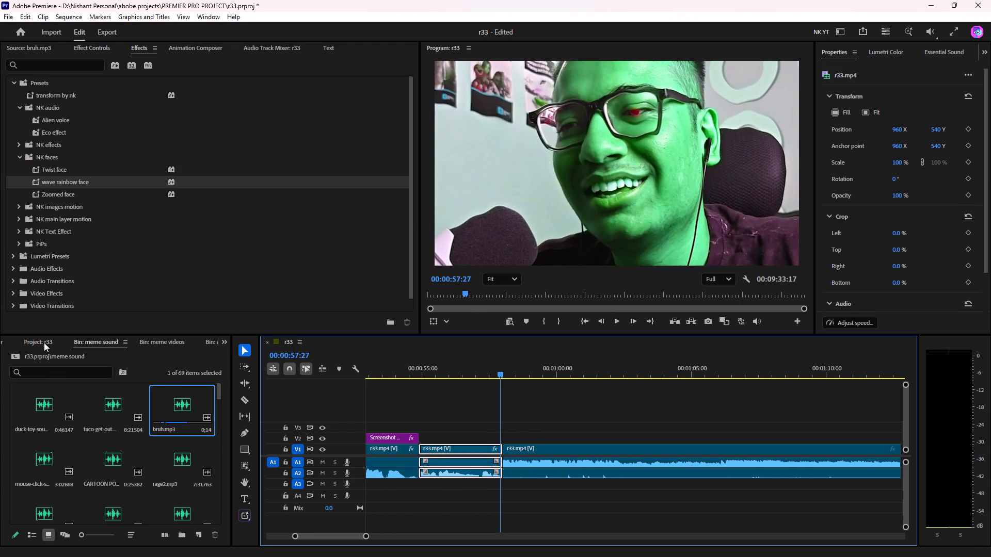
Browse the meme videos bin for a clip that fits after the rainbow-face reaction.
{"action": "left_click", "coordinate": [44, 342]}
{"action": "left_click", "coordinate": [82, 342]}
{"action": "left_click", "coordinate": [152, 345]}
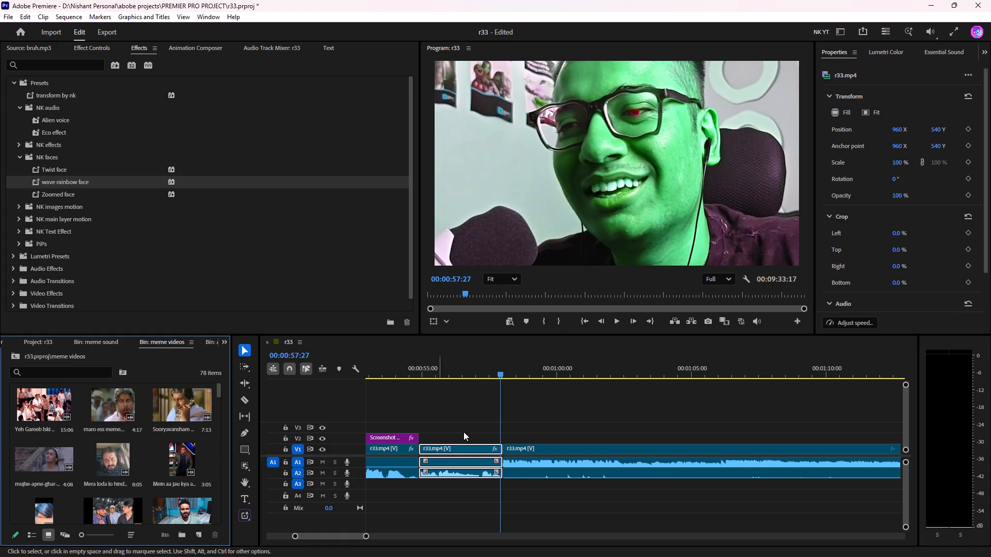
{"action": "scroll", "coordinate": [146, 435], "scroll_direction": "down", "scroll_amount": 1}
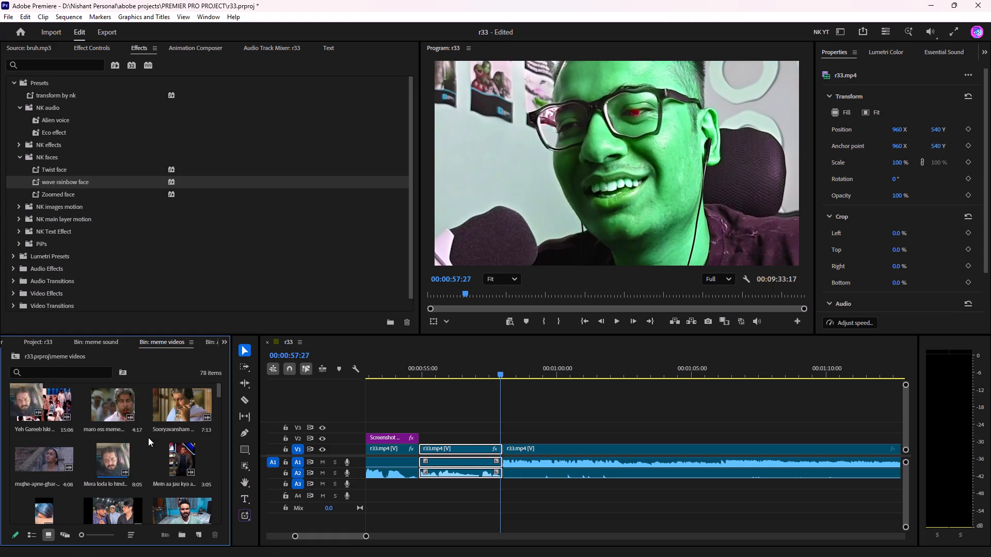
{"action": "scroll", "coordinate": [148, 437], "scroll_direction": "down", "scroll_amount": 1}
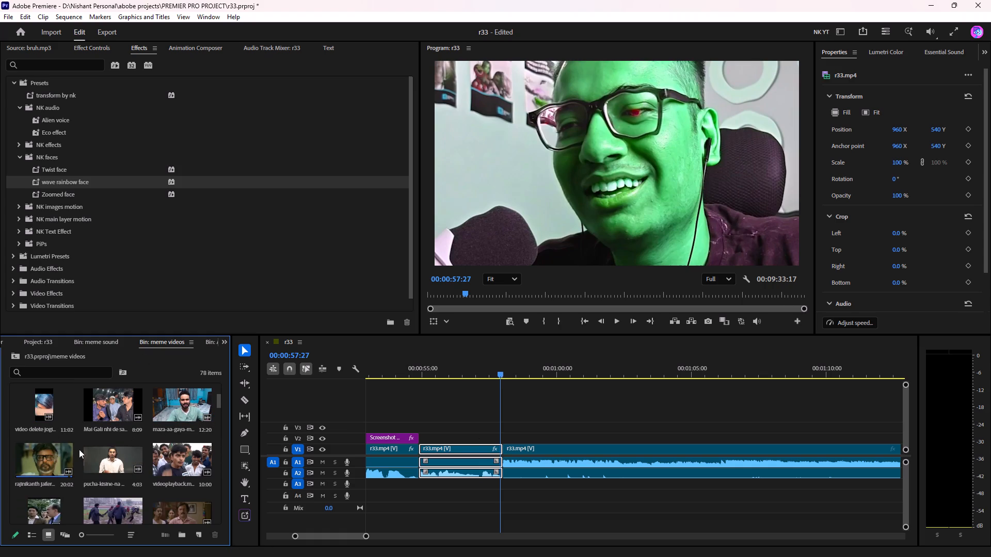
{"action": "scroll", "coordinate": [150, 400], "scroll_direction": "down", "scroll_amount": 3}
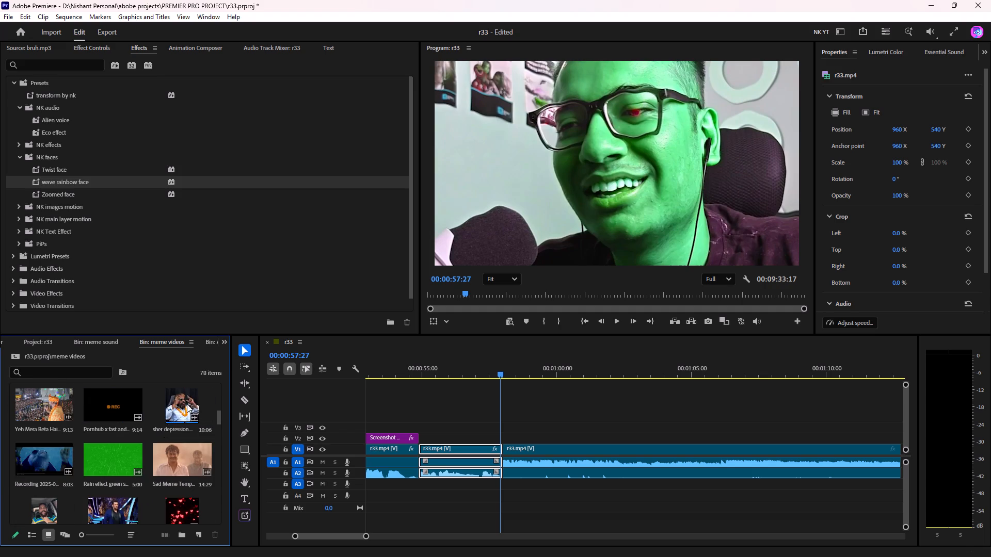
{"action": "scroll", "coordinate": [183, 413], "scroll_direction": "down", "scroll_amount": 2}
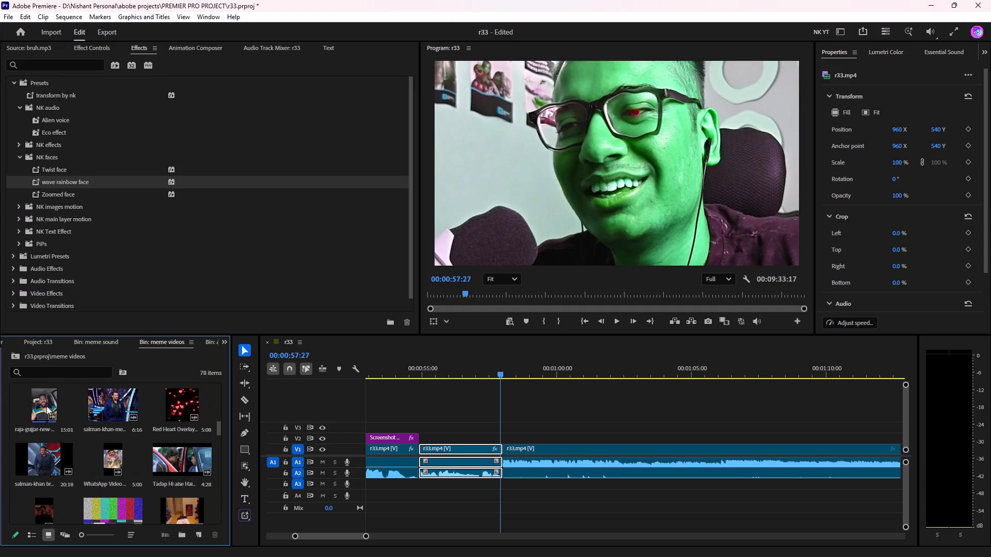
Preview raja-gujjar-new-meme.mp4 from its start to about five seconds in.
{"action": "double_click", "coordinate": [46, 397]}
{"action": "key", "text": "space"}
{"action": "left_click_drag", "start_coordinate": [100, 301], "coordinate": [0, 296]}
{"action": "key", "text": "space"}
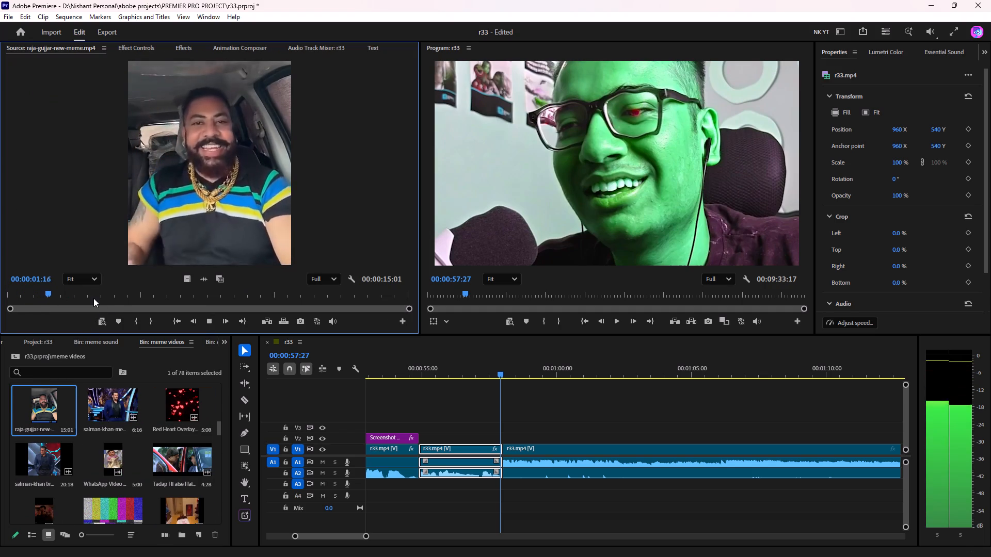
{"action": "left_click", "coordinate": [93, 298]}
{"action": "key", "text": "space"}
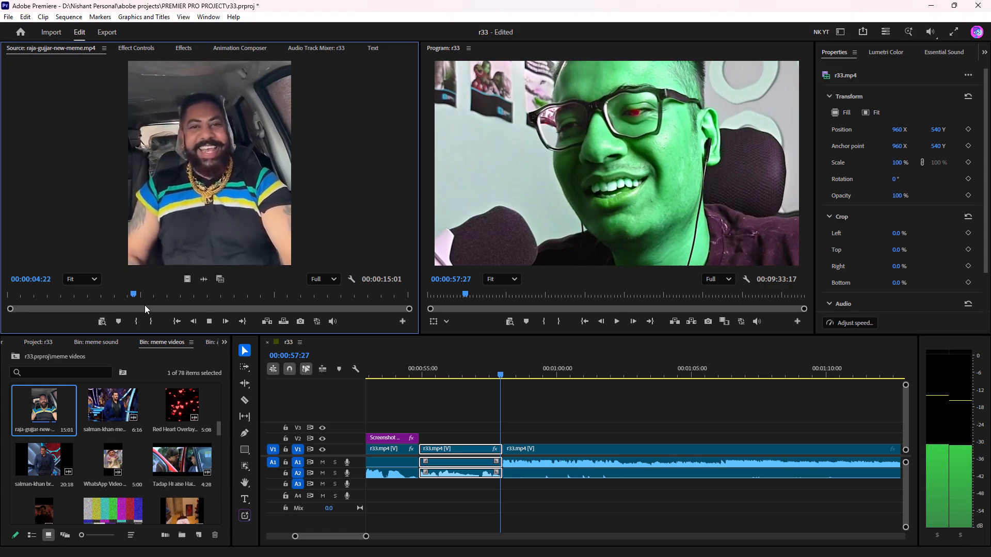
{"action": "key", "text": "space"}
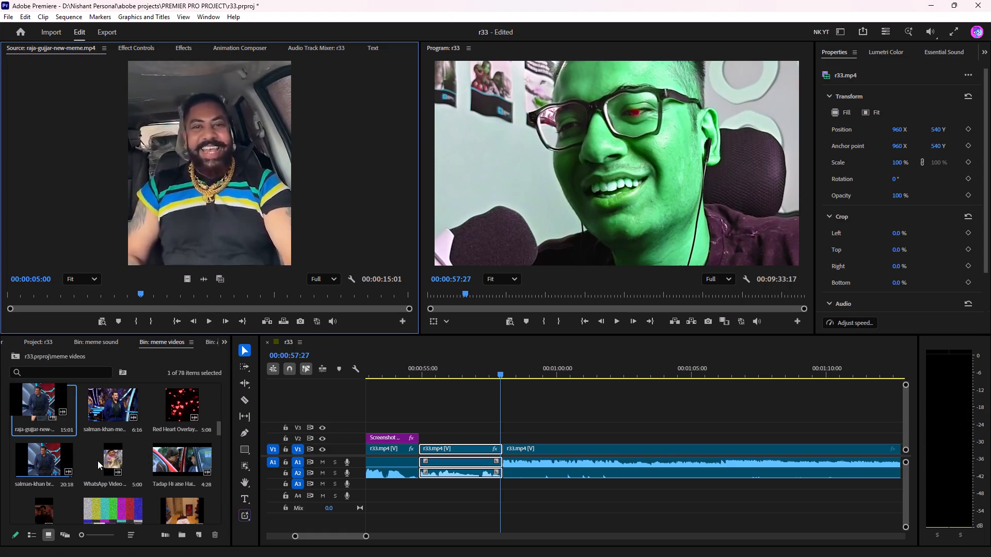
Open adat sa garib.mp4 from the meme videos bin and preview its first two seconds to find a usable start.
{"action": "scroll", "coordinate": [146, 456], "scroll_direction": "down", "scroll_amount": 2}
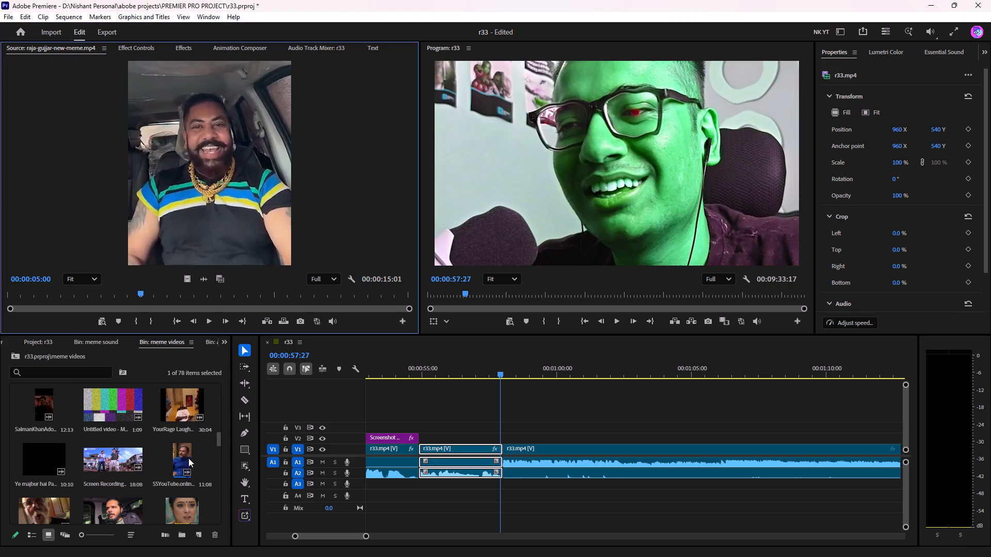
{"action": "left_click", "coordinate": [126, 496]}
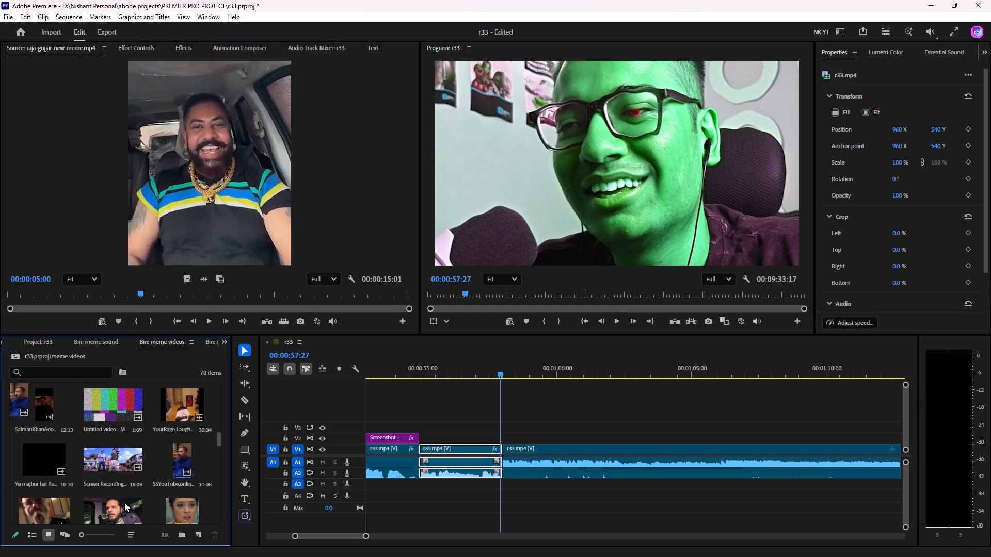
{"action": "double_click", "coordinate": [124, 503]}
{"action": "key", "text": "space"}
{"action": "key", "text": "space"}
{"action": "left_click_drag", "start_coordinate": [157, 296], "coordinate": [0, 297]}
{"action": "key", "text": "space"}
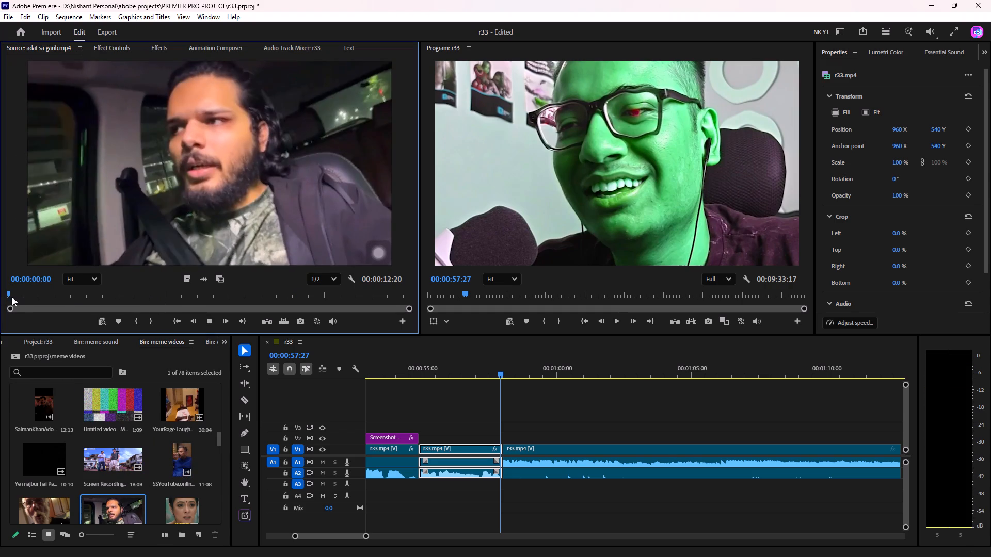
{"action": "key", "text": "space"}
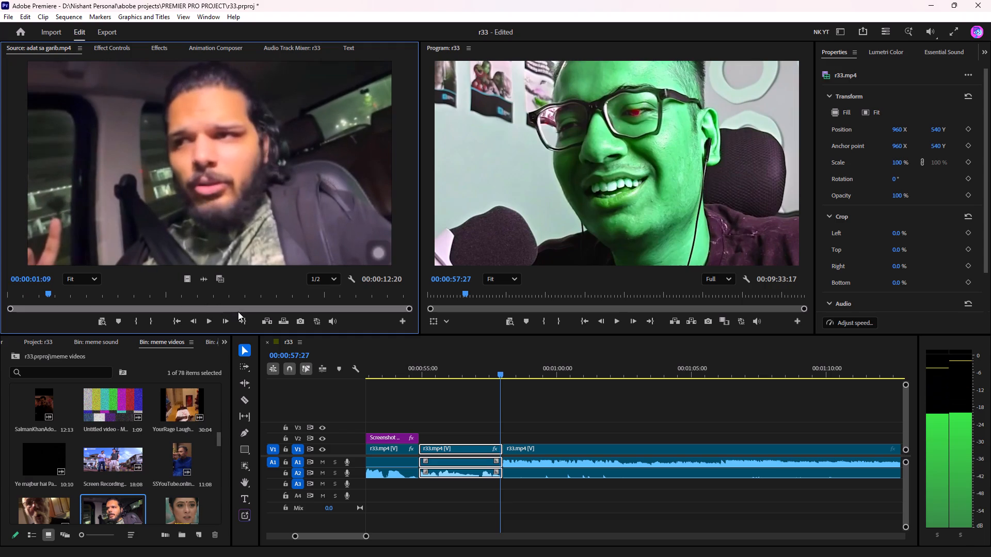
{"action": "key", "text": "space"}
{"action": "key", "text": "space"}
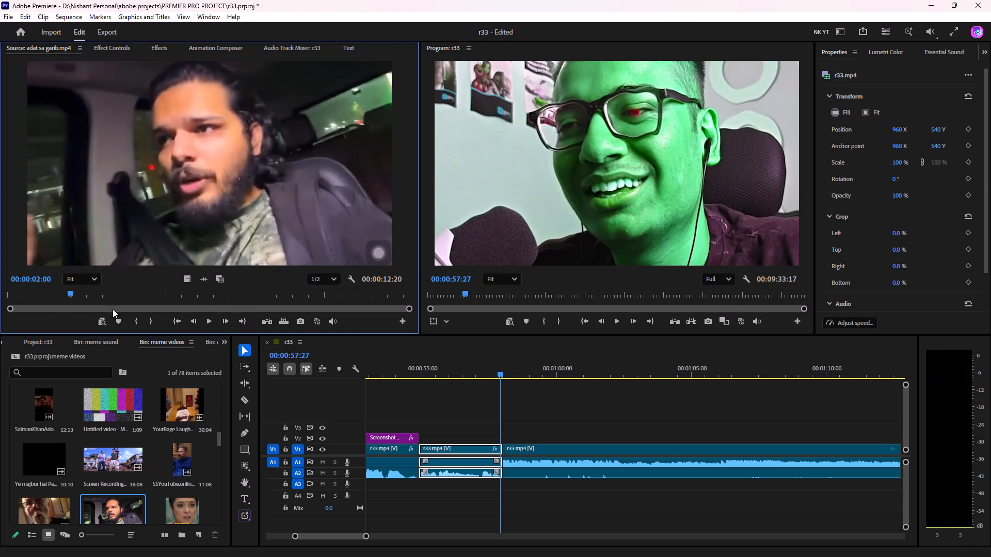
{"action": "left_click", "coordinate": [57, 293]}
{"action": "key", "text": "space"}
{"action": "key", "text": "space"}
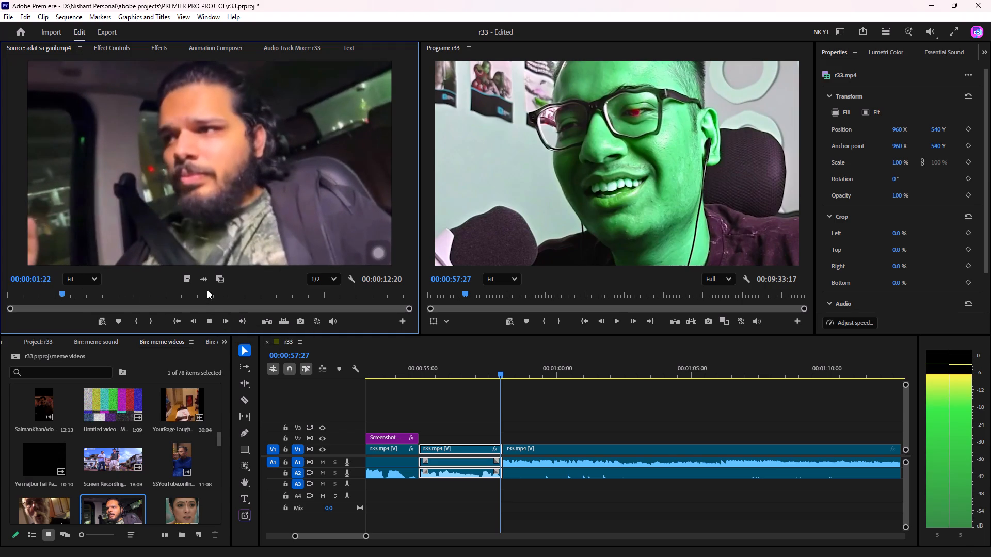
Using the audio waveform, mark adat sa garib.mp4 from 00:00:01:18 to 00:00:03:22.
{"action": "left_click", "coordinate": [202, 281]}
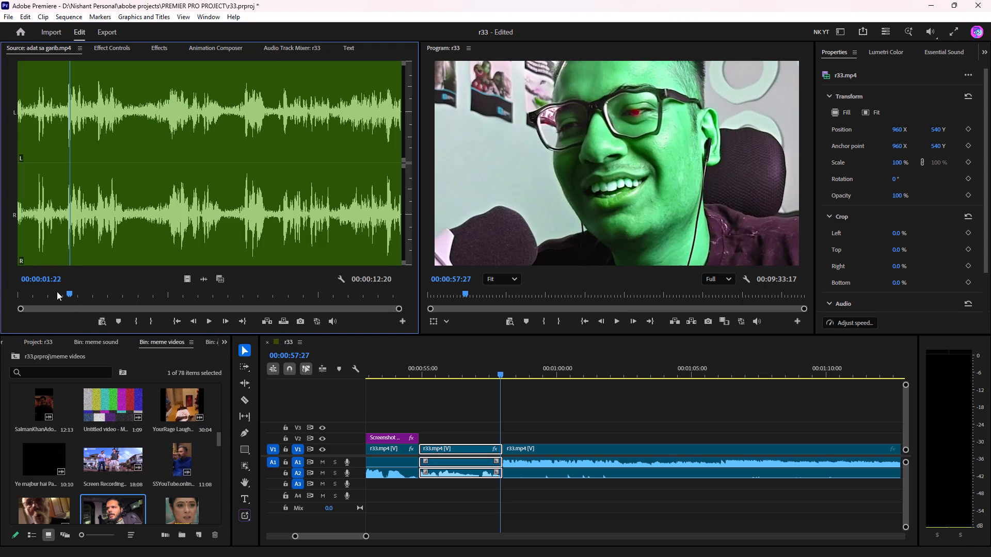
{"action": "left_click", "coordinate": [59, 295]}
{"action": "key", "text": "space"}
{"action": "key", "text": "space"}
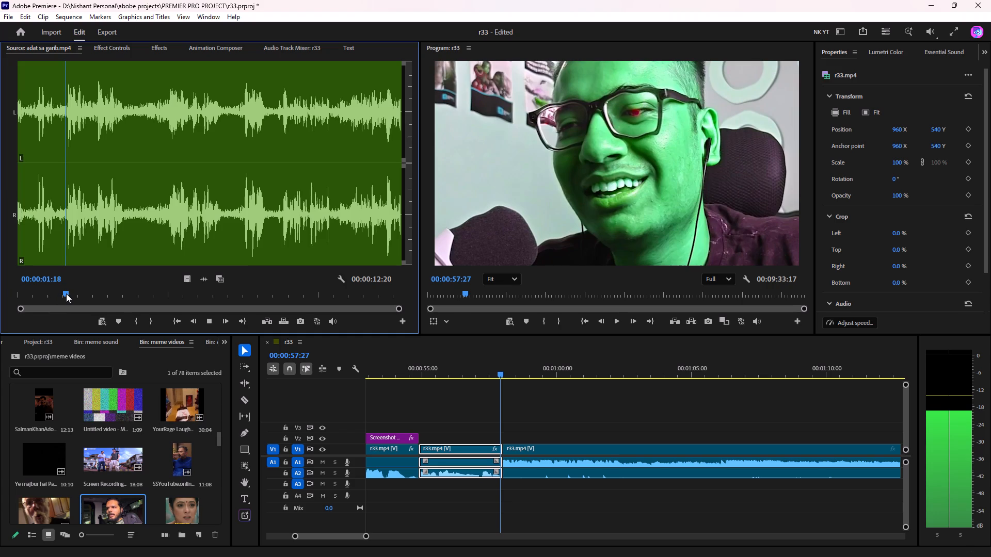
{"action": "type", "text": "i"}
{"action": "key", "text": "space"}
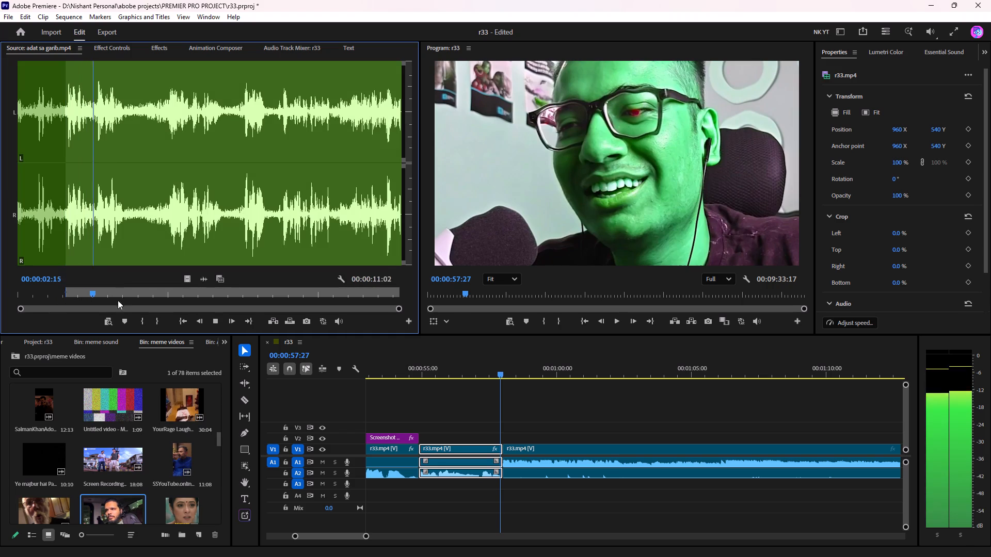
{"action": "key", "text": "space"}
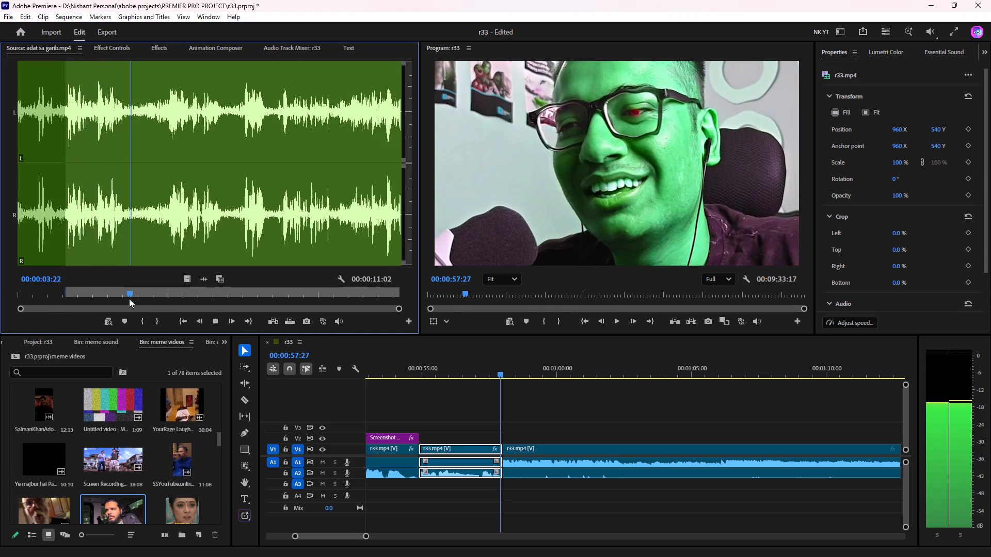
{"action": "left_click", "coordinate": [189, 281]}
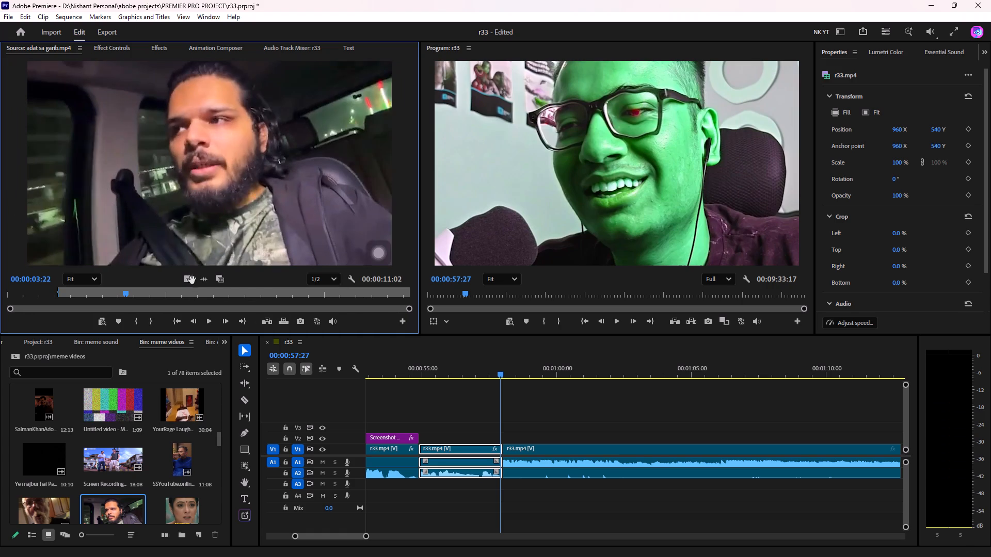
{"action": "key", "text": "o"}
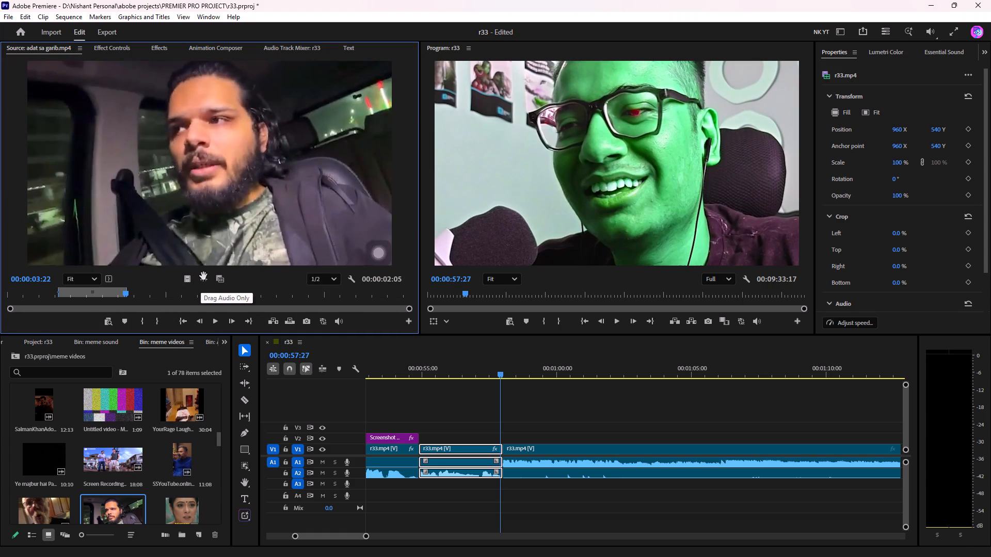
Insert the marked meme section on V1 directly after the rainbow-face reaction clip and play across the join.
{"action": "left_click_drag", "start_coordinate": [186, 206], "coordinate": [512, 464]}
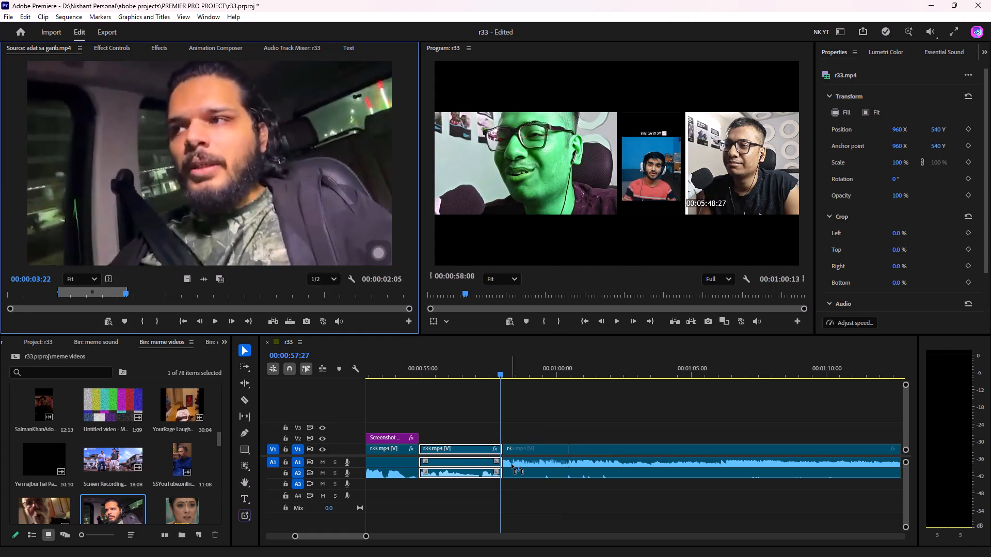
{"action": "left_click_drag", "start_coordinate": [512, 464], "coordinate": [508, 462]}
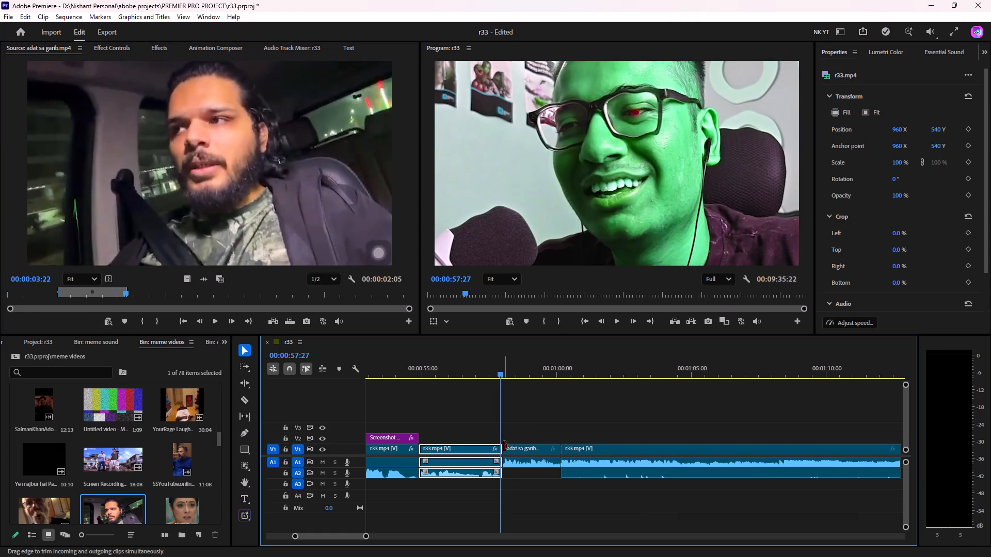
{"action": "key", "text": "space"}
{"action": "key", "text": "space"}
{"action": "left_click", "coordinate": [472, 371]}
{"action": "key", "text": "space"}
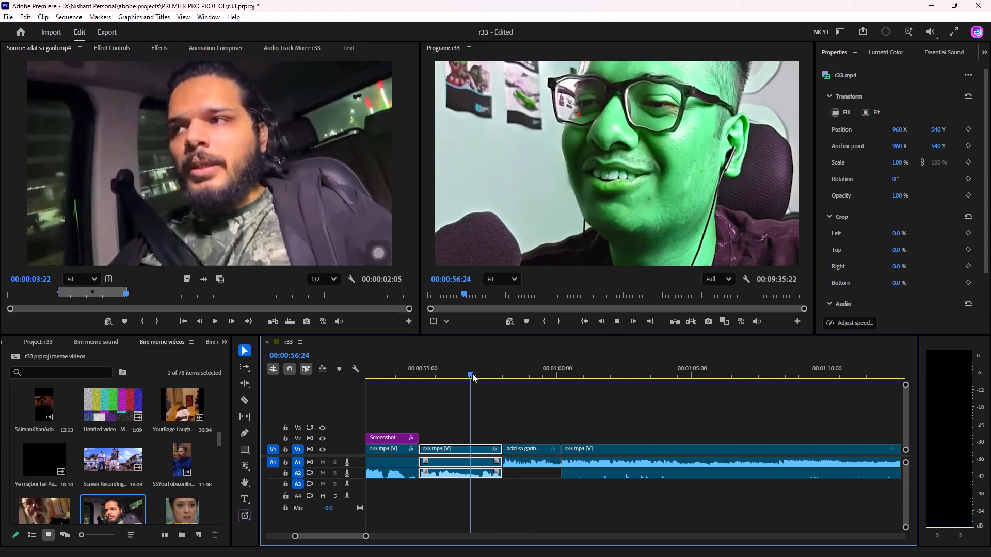
{"action": "key", "text": "space"}
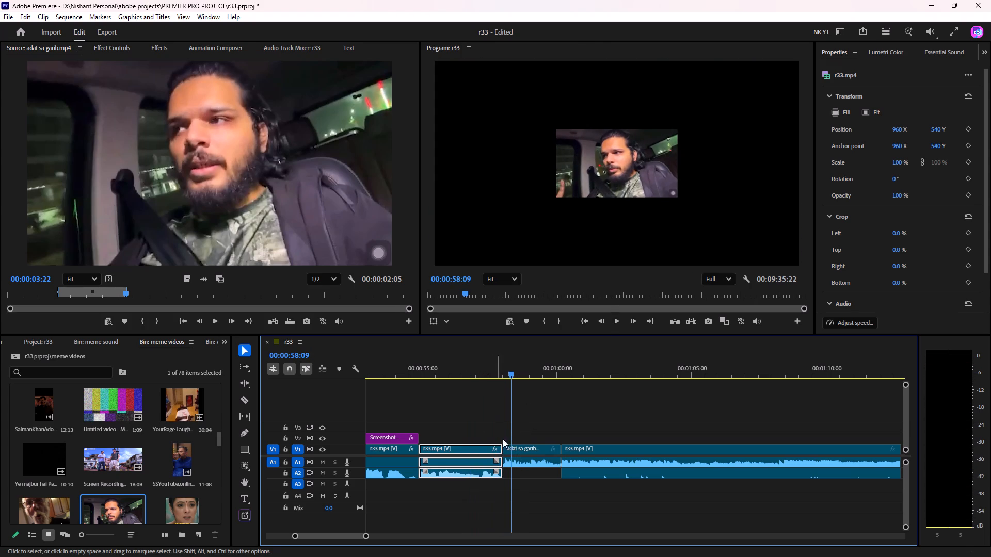
Scale the inserted adat sa garib.mp4 clip up to 299% so it fills the frame.
{"action": "left_click", "coordinate": [531, 448]}
{"action": "left_click_drag", "start_coordinate": [899, 162], "coordinate": [990, 151]}
{"action": "left_click", "coordinate": [900, 163]}
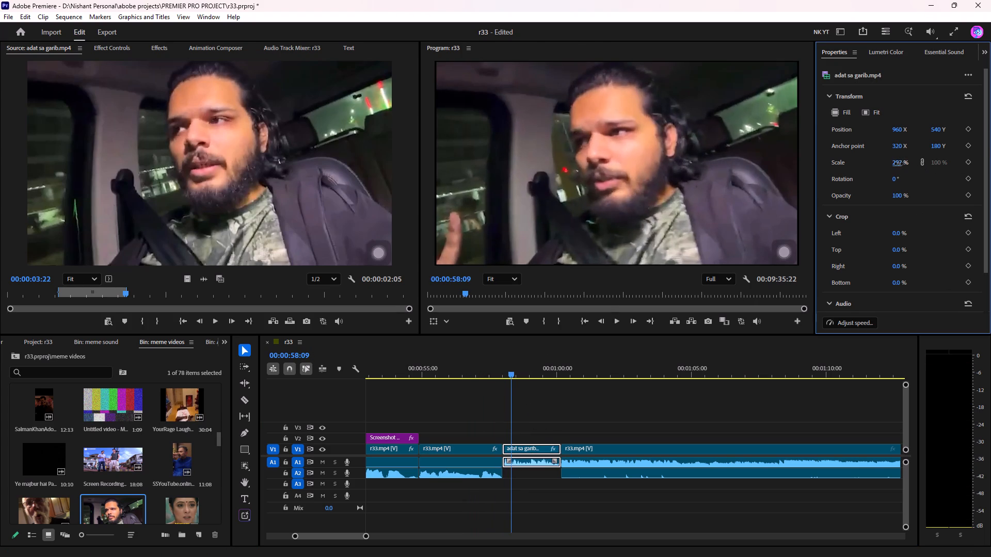
Play up to the cut, and trim only the video end of the rainbow-face clip back to 00:00:57:25.
{"action": "left_click_drag", "start_coordinate": [462, 369], "coordinate": [421, 379]}
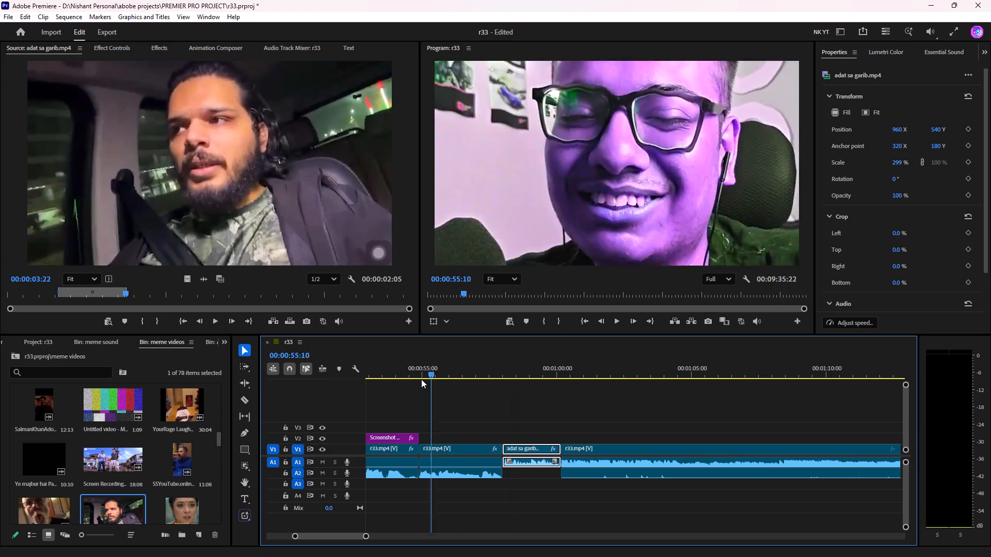
{"action": "left_click_drag", "start_coordinate": [421, 379], "coordinate": [413, 380]}
{"action": "key", "text": "space"}
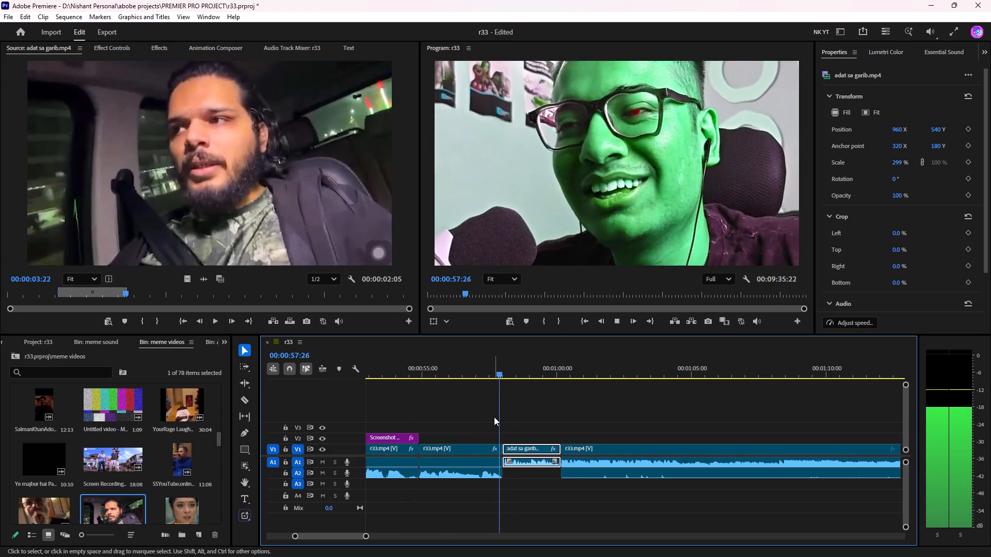
{"action": "key", "text": "space"}
{"action": "left_click_drag", "start_coordinate": [476, 366], "coordinate": [483, 373]}
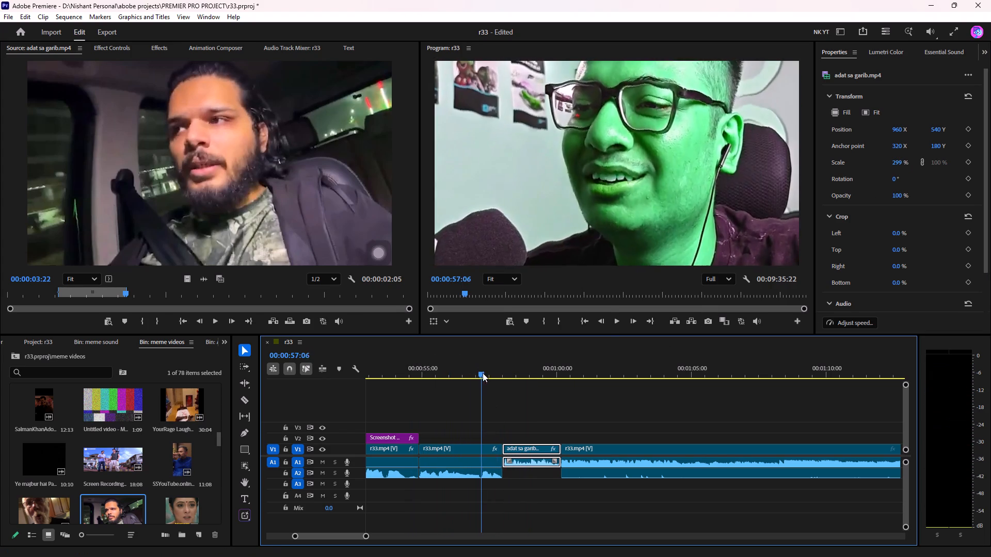
{"action": "left_click_drag", "start_coordinate": [483, 373], "coordinate": [500, 375]}
{"action": "left_click", "coordinate": [485, 450], "text": "ctrl"}
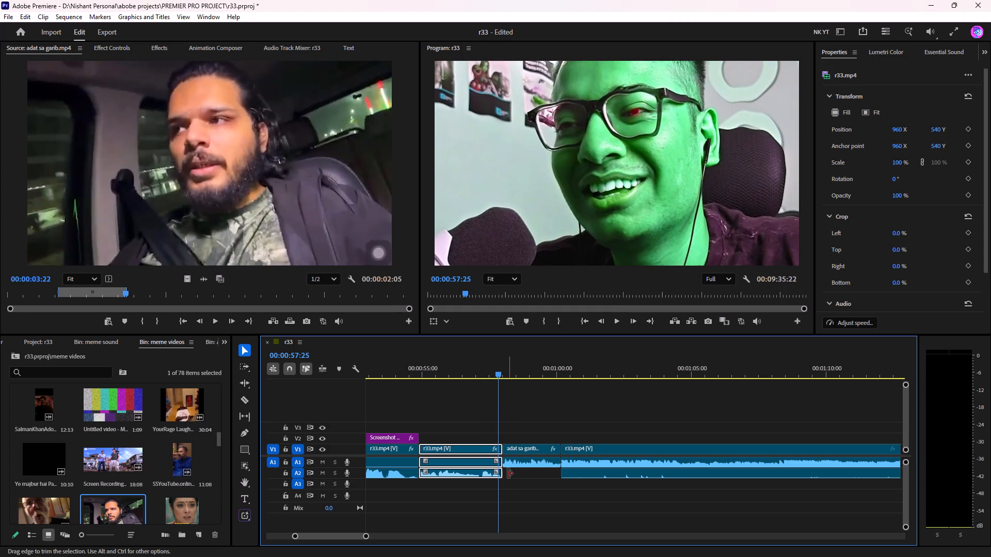
{"action": "left_click", "coordinate": [510, 415]}
{"action": "left_click", "coordinate": [487, 451], "text": "alt"}
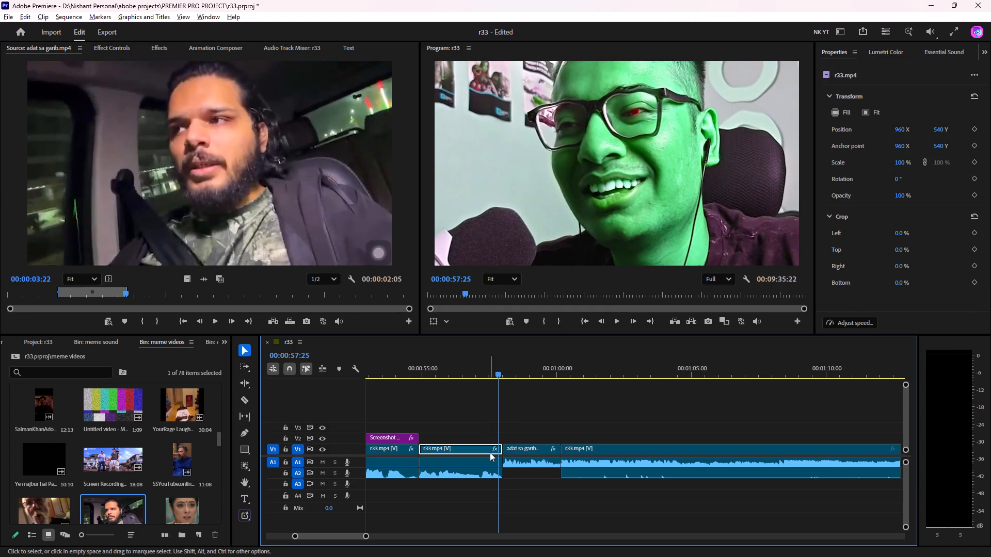
{"action": "left_click", "coordinate": [501, 450]}
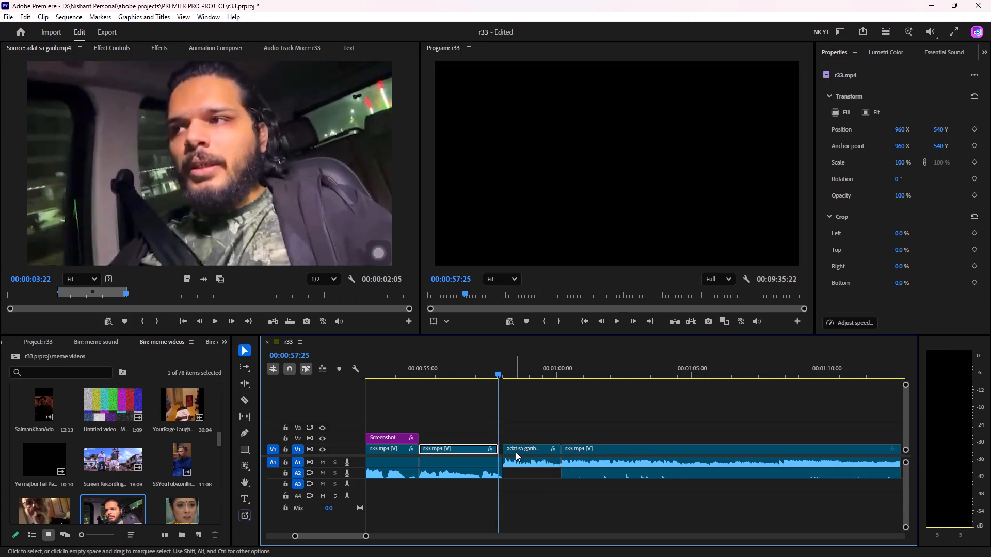
Move the meme clip earlier to start at 00:00:57:25 against the trimmed reaction video, and play across the join.
{"action": "left_click", "coordinate": [520, 452]}
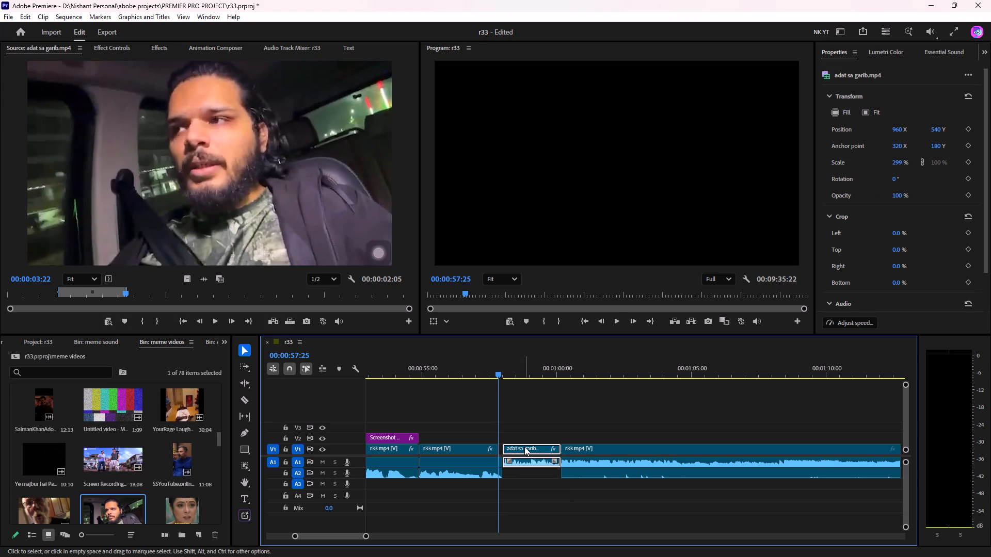
{"action": "left_click_drag", "start_coordinate": [524, 447], "coordinate": [519, 450]}
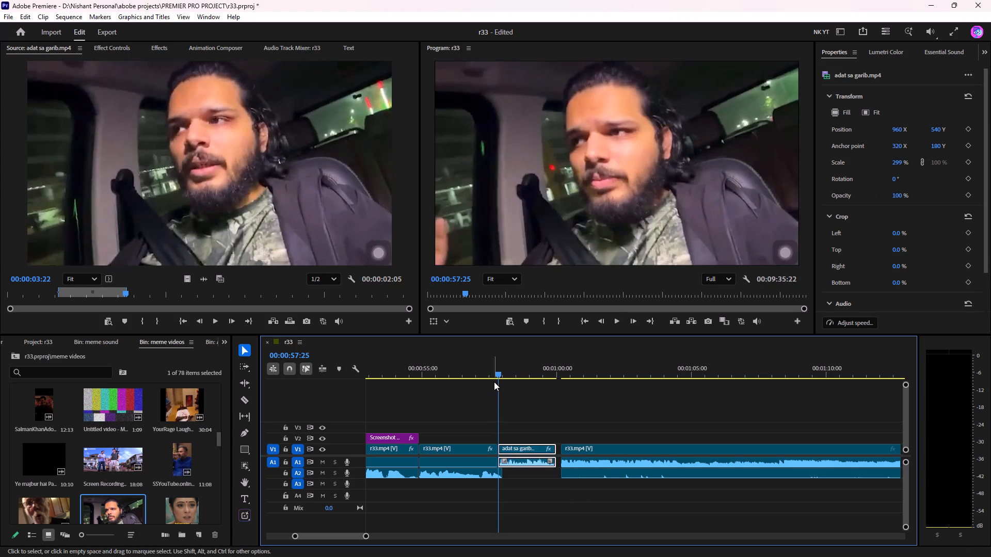
{"action": "left_click", "coordinate": [477, 371]}
{"action": "key", "text": "space"}
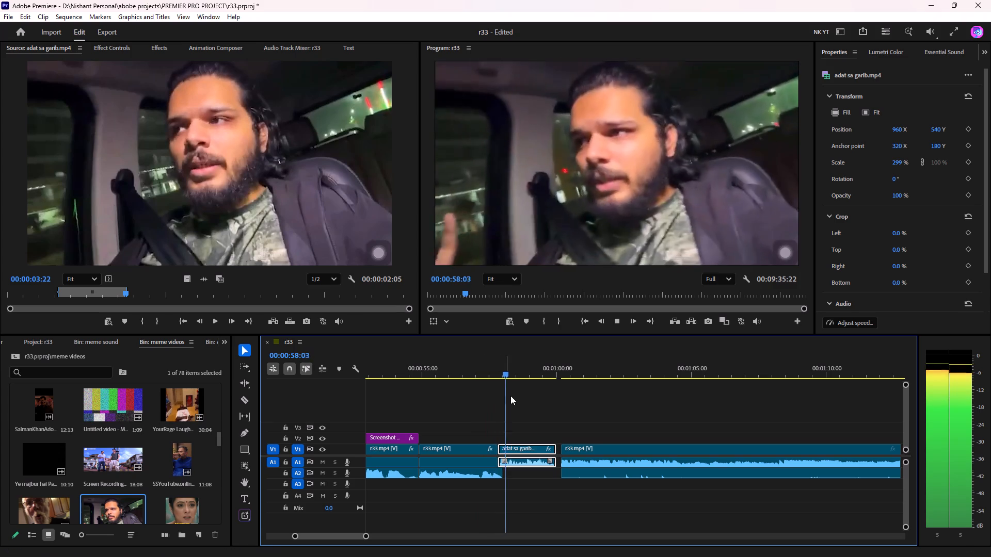
{"action": "key", "text": "space"}
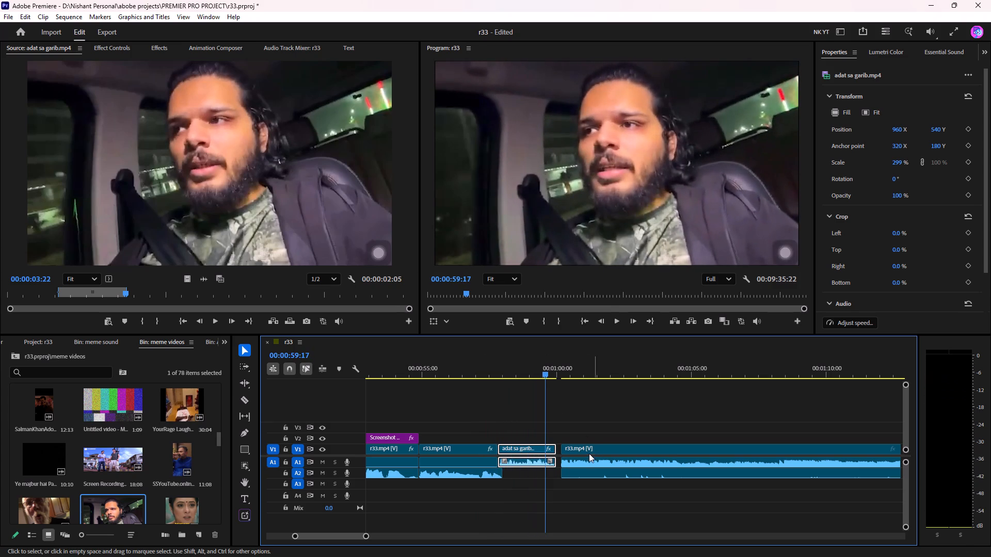
Shift the adat sa garib.mp4 clip about two frames later on V1, away from the end of the reaction video.
{"action": "left_click", "coordinate": [559, 451]}
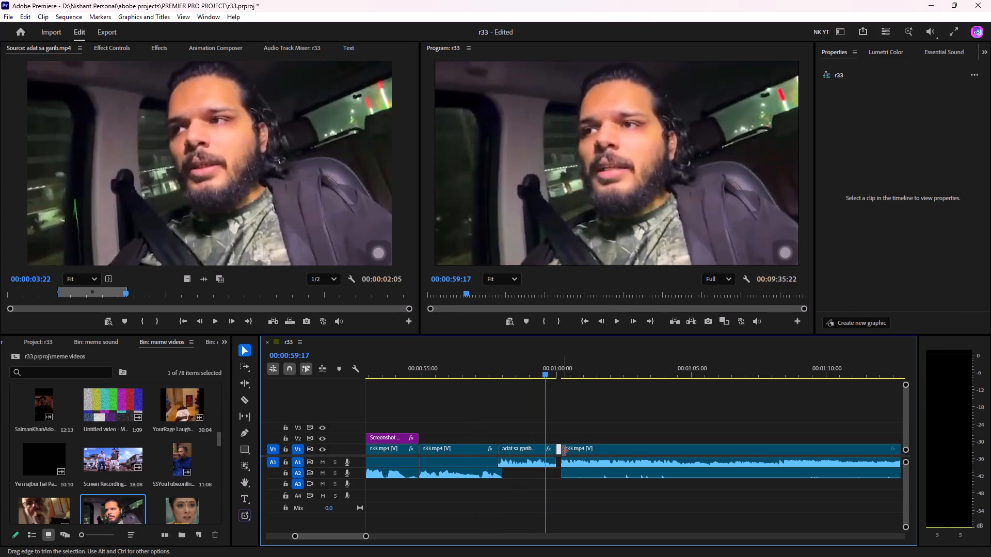
{"action": "scroll", "coordinate": [499, 458], "scroll_direction": "up", "scroll_amount": 20, "text": "alt"}
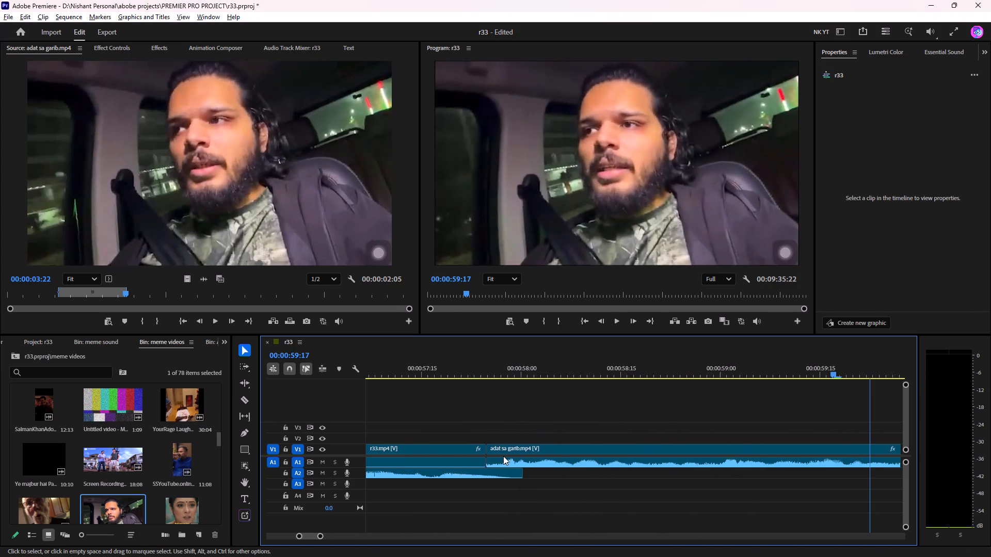
{"action": "scroll", "coordinate": [516, 444], "scroll_direction": "down", "scroll_amount": 5, "text": "alt"}
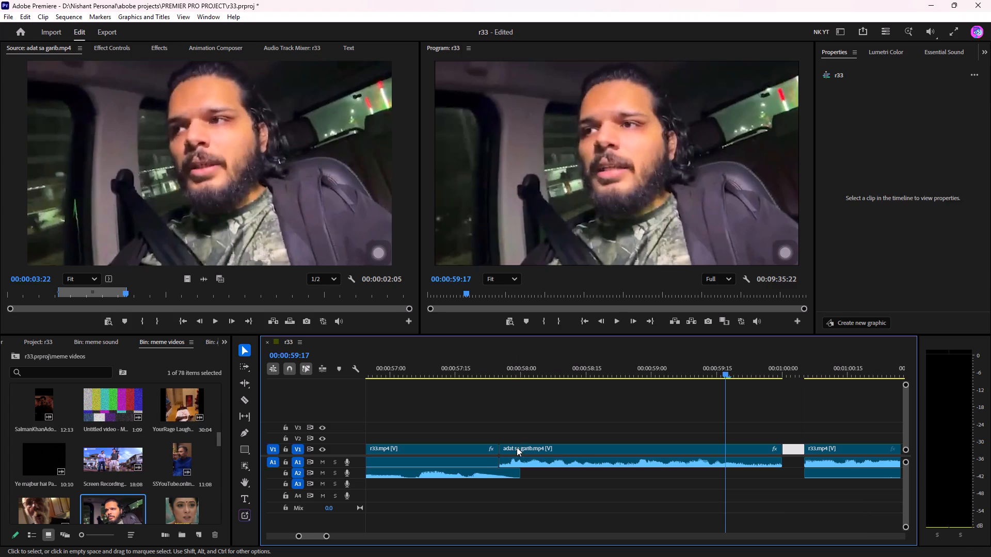
{"action": "left_click_drag", "start_coordinate": [517, 447], "coordinate": [527, 449]}
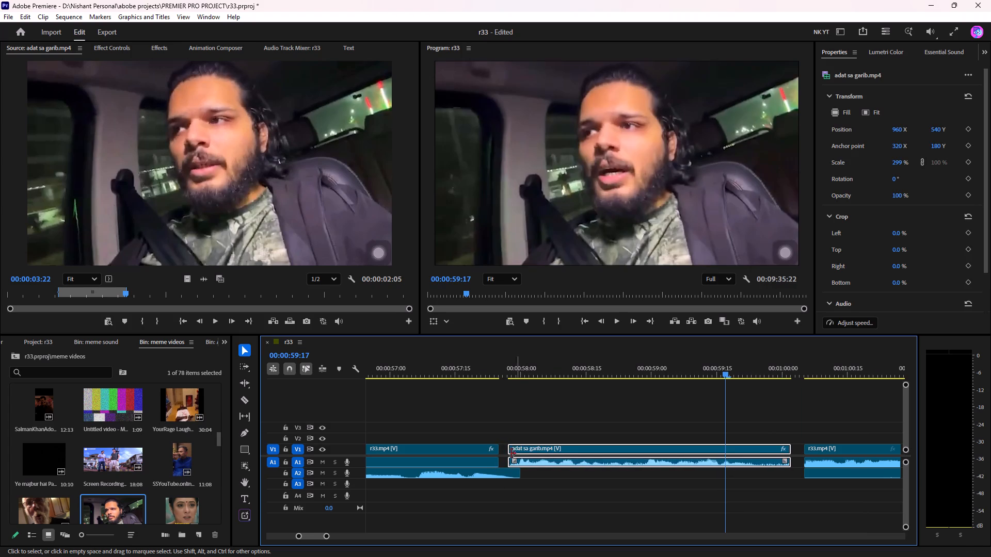
Extend the end of the rainbow-face r33.mp4 clip and its A1 audio two frames later to meet the adat sa garib.mp4 clip.
{"action": "left_click", "coordinate": [478, 451]}
{"action": "left_click", "coordinate": [501, 424]}
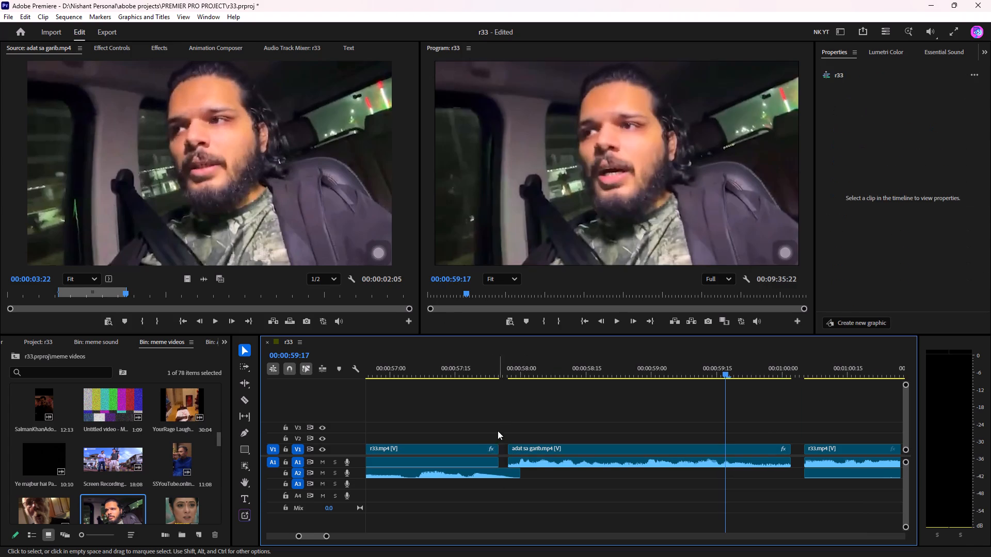
{"action": "left_click", "coordinate": [481, 449], "text": "alt"}
{"action": "left_click", "coordinate": [487, 461], "text": "alt"}
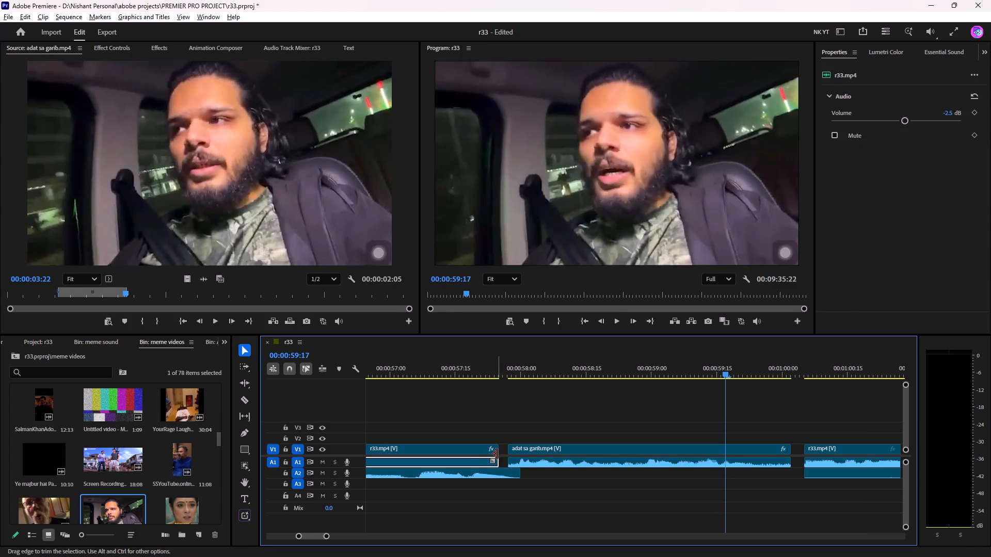
{"action": "left_click", "coordinate": [483, 449], "text": "ctrl+alt"}
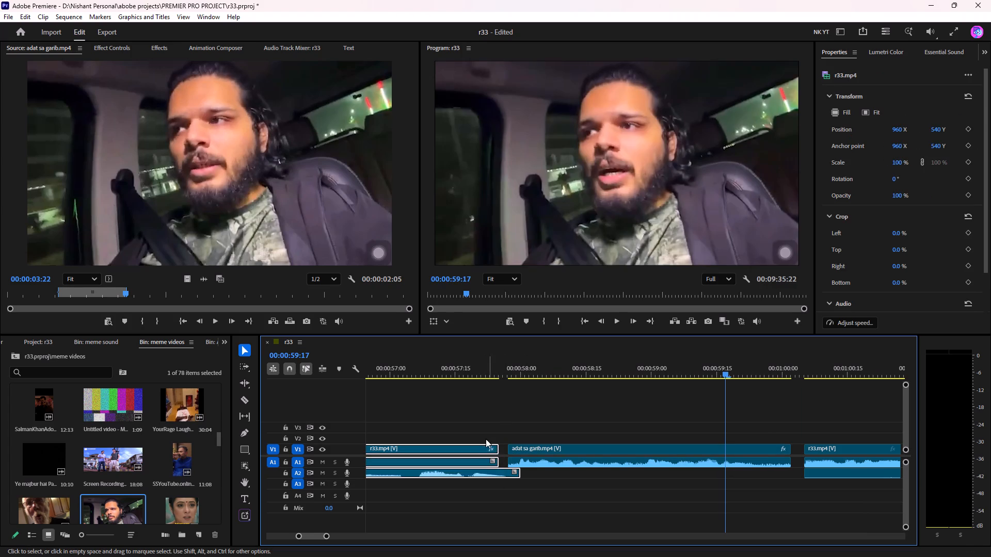
{"action": "left_click", "coordinate": [482, 432]}
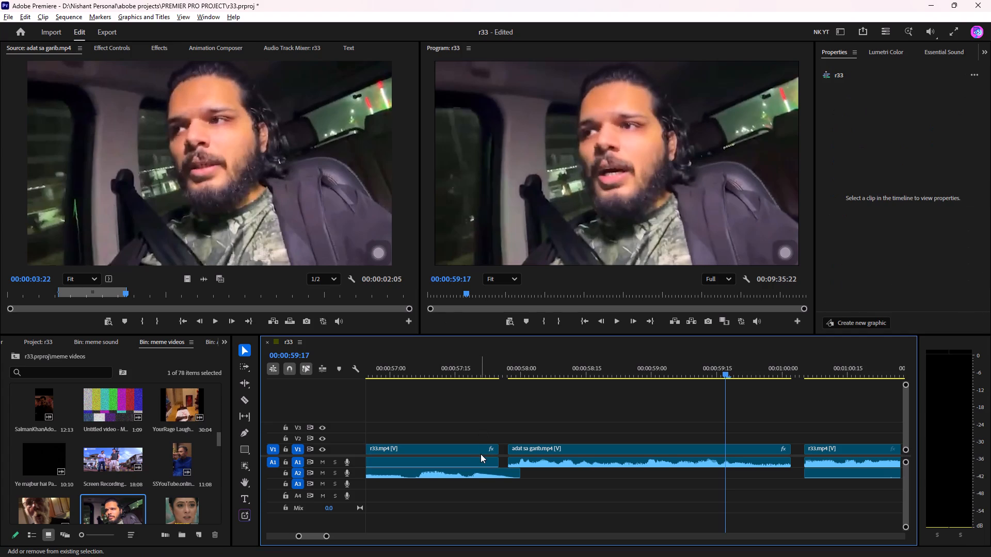
{"action": "left_click", "coordinate": [476, 453], "text": "alt+shift"}
{"action": "left_click", "coordinate": [479, 458], "text": "alt+shift"}
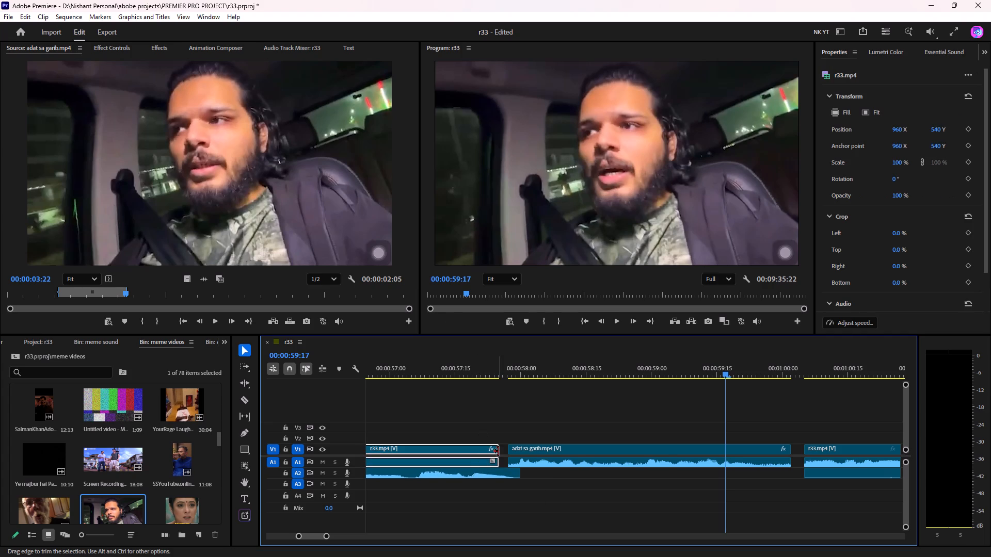
{"action": "left_click_drag", "start_coordinate": [498, 451], "coordinate": [516, 444]}
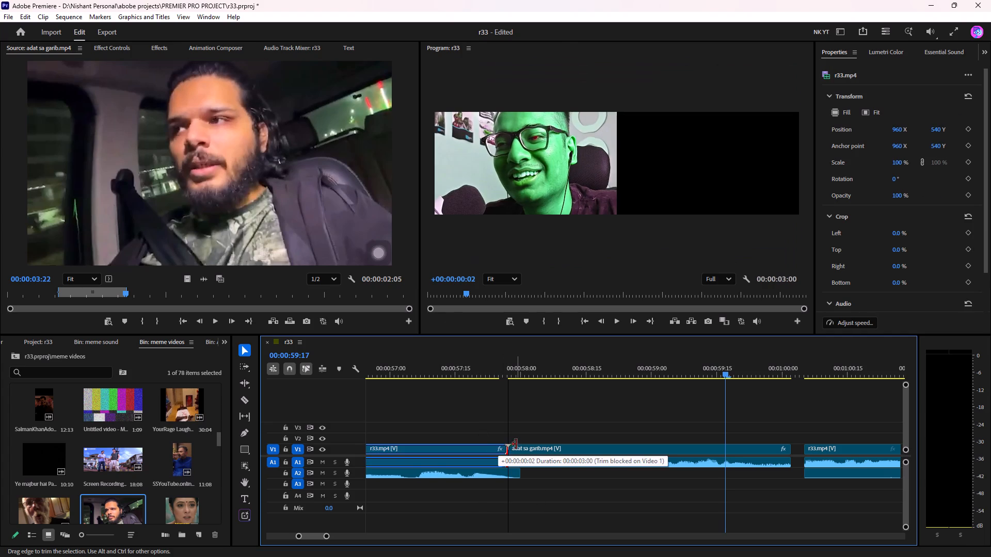
{"action": "left_click_drag", "start_coordinate": [516, 444], "coordinate": [516, 444]}
Play the rainbow-face reaction into the adat sa garib.mp4 clip to check the join and its timing.
{"action": "left_click", "coordinate": [491, 367]}
{"action": "key", "text": "space"}
{"action": "scroll", "coordinate": [541, 431], "scroll_direction": "down", "scroll_amount": 6}
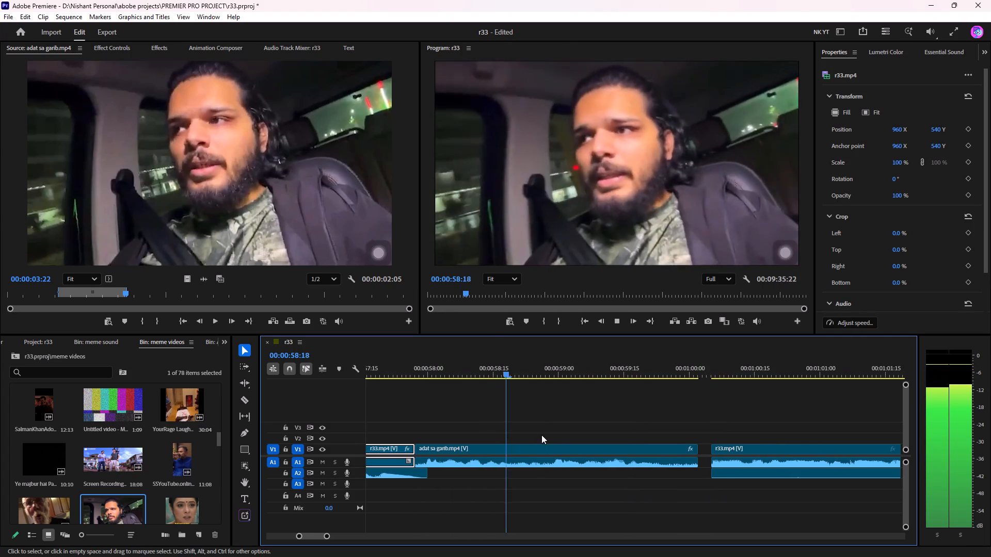
{"action": "key", "text": "space"}
{"action": "left_click", "coordinate": [431, 376]}
{"action": "key", "text": "space"}
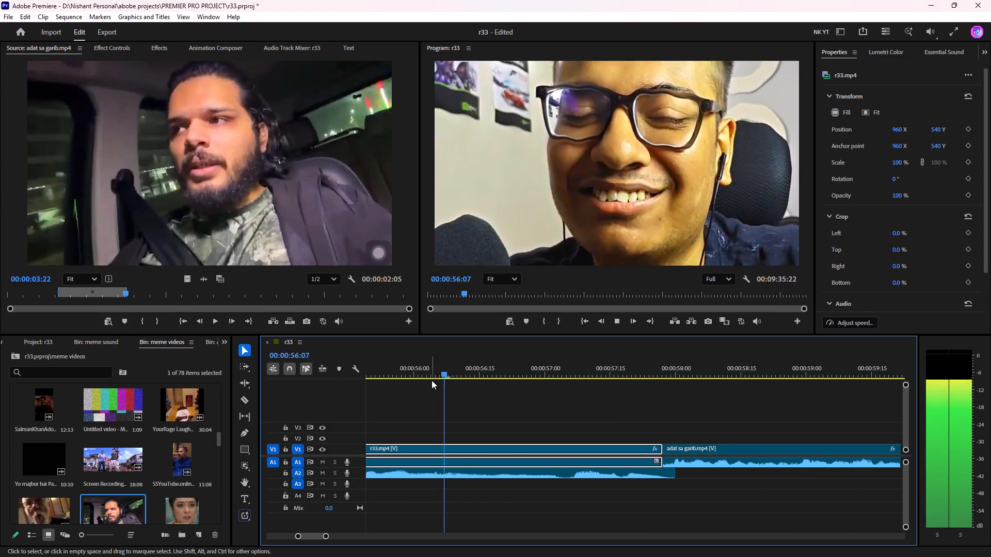
{"action": "scroll", "coordinate": [495, 413], "scroll_direction": "down", "scroll_amount": 13, "text": "alt"}
{"action": "scroll", "coordinate": [542, 419], "scroll_direction": "down", "scroll_amount": 5}
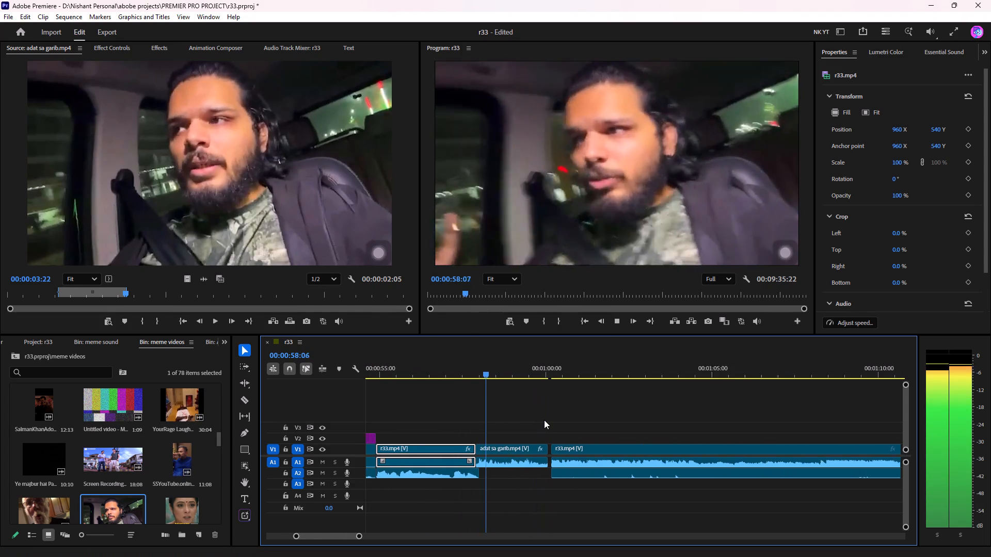
{"action": "key", "text": "space"}
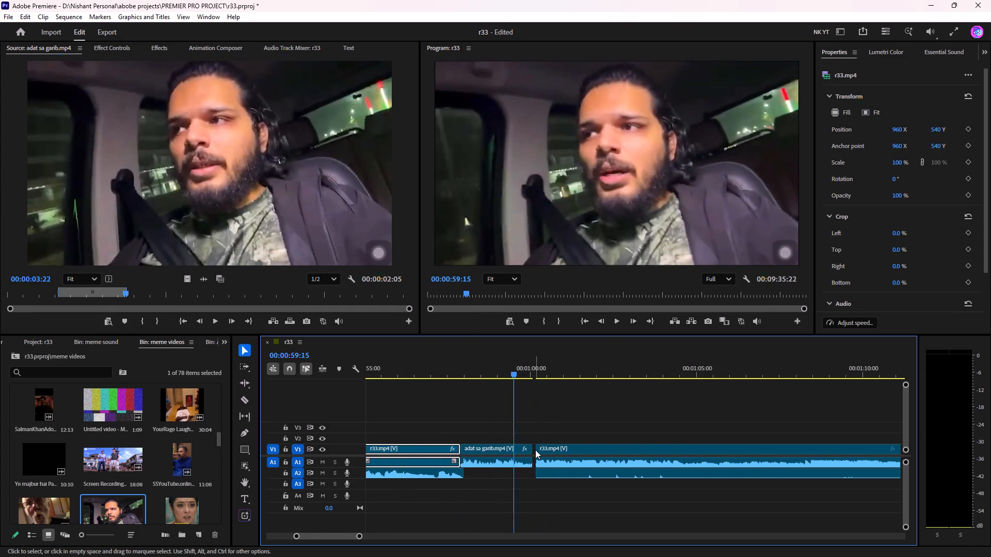
Close the gap between adat sa garib.mp4 and the following r33.mp4 clip, and play across the cut.
{"action": "left_click", "coordinate": [534, 450]}
{"action": "key", "text": "BackSpace"}
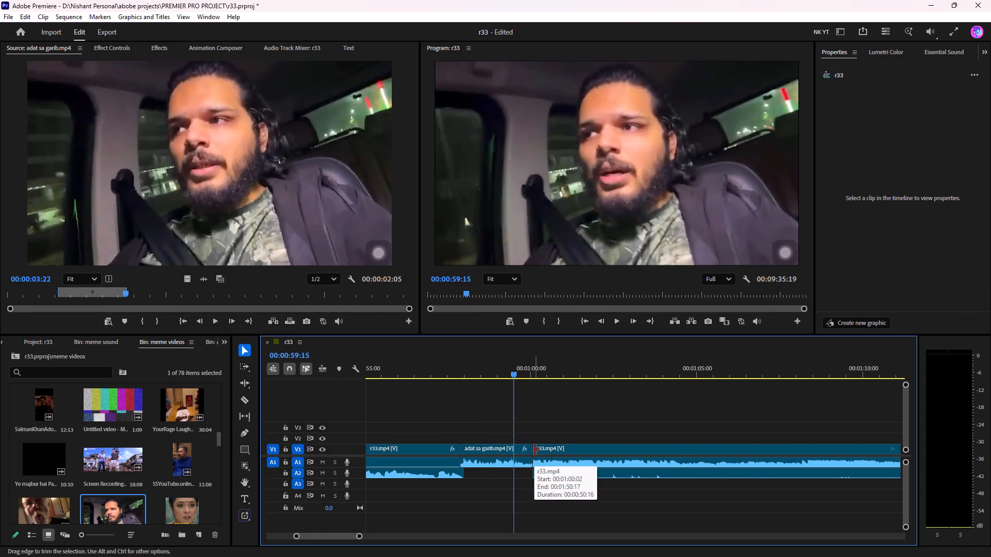
{"action": "key", "text": "space"}
{"action": "key", "text": "space"}
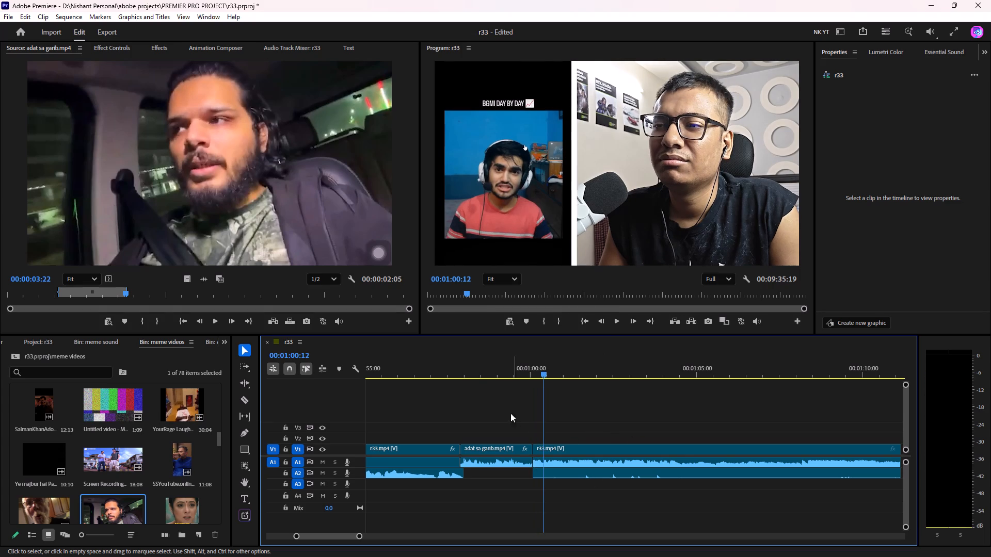
Apply the "transform by nk" preset to the adat sa garib.mp4 clip on V1.
{"action": "left_click_drag", "start_coordinate": [457, 376], "coordinate": [427, 387]}
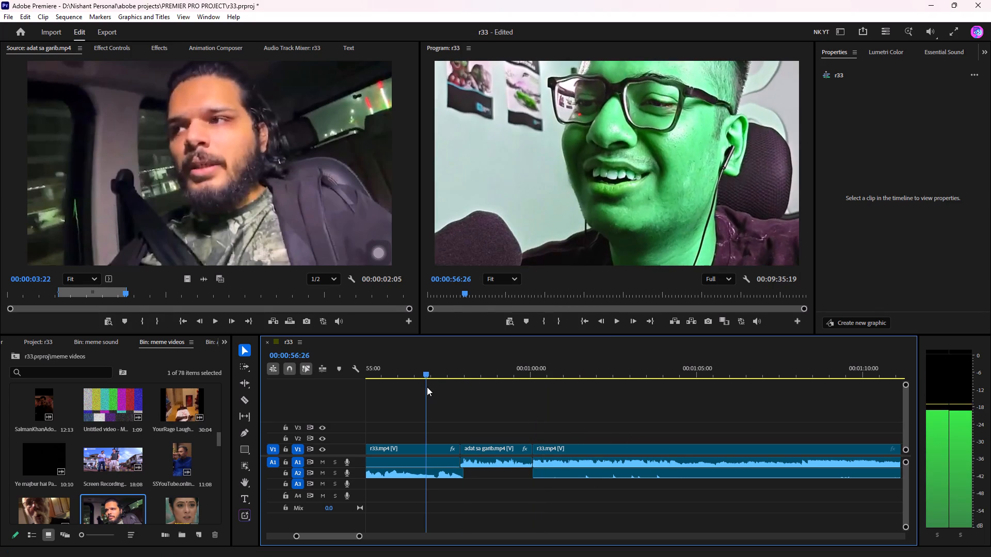
{"action": "left_click_drag", "start_coordinate": [427, 387], "coordinate": [461, 384]}
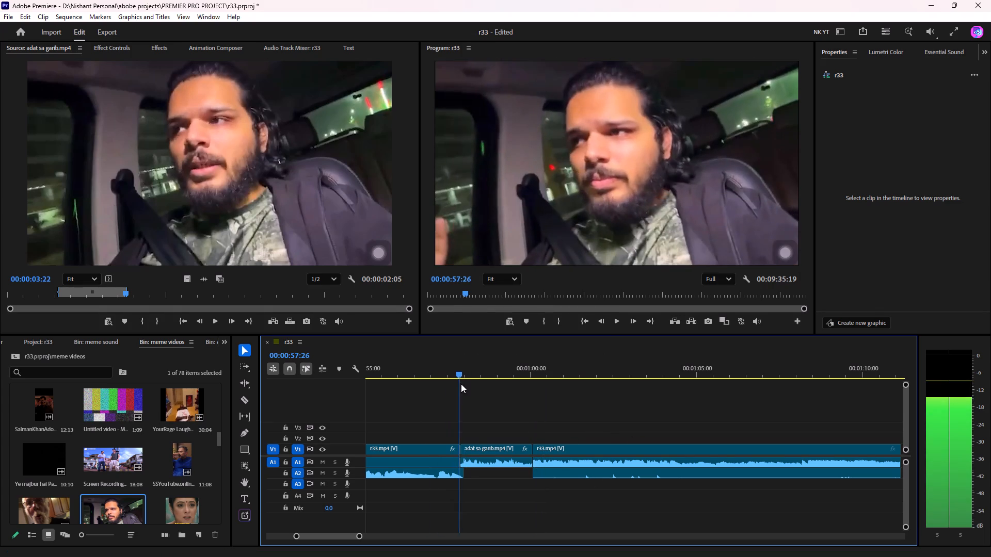
{"action": "left_click_drag", "start_coordinate": [461, 384], "coordinate": [465, 384]}
{"action": "left_click", "coordinate": [485, 445]}
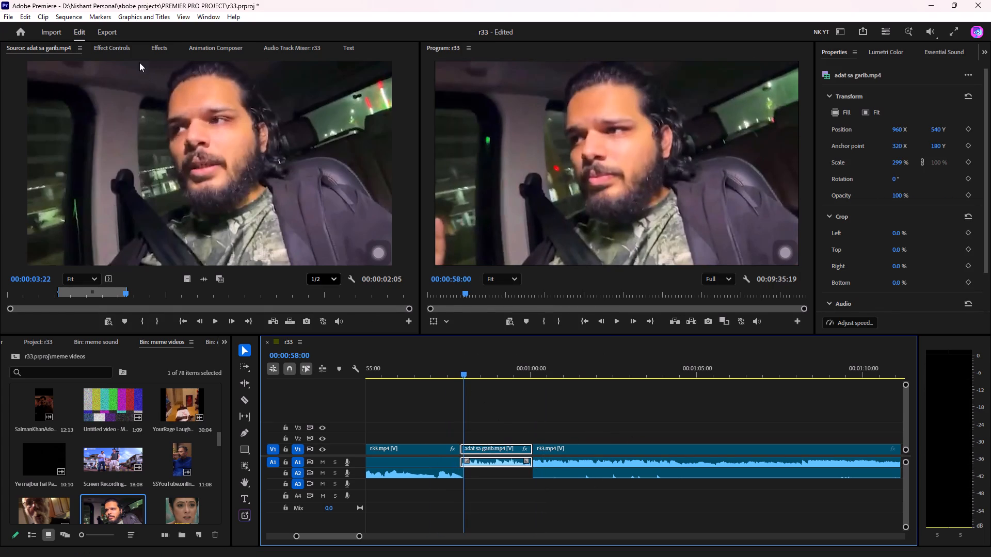
{"action": "left_click", "coordinate": [157, 46]}
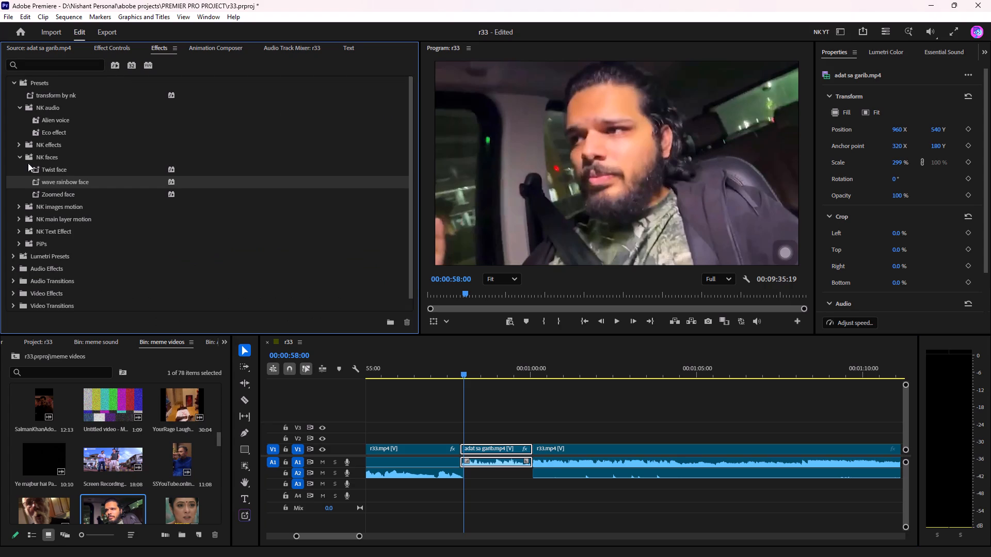
{"action": "left_click_drag", "start_coordinate": [58, 94], "coordinate": [502, 450]}
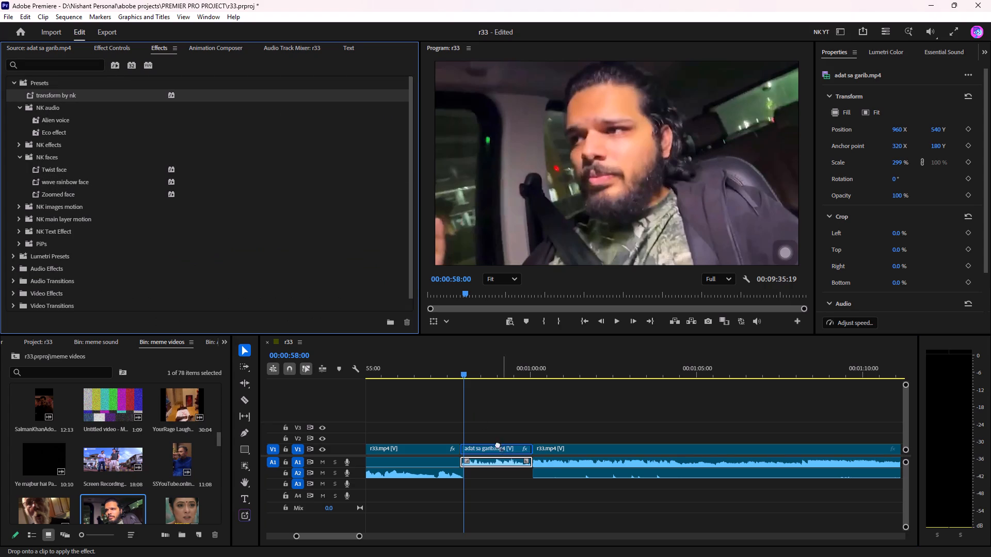
Set the Transform effect's Shutter Angle to 360 on the adat sa garib.mp4 clip.
{"action": "left_click", "coordinate": [118, 52]}
{"action": "left_click_drag", "start_coordinate": [218, 69], "coordinate": [116, 72]}
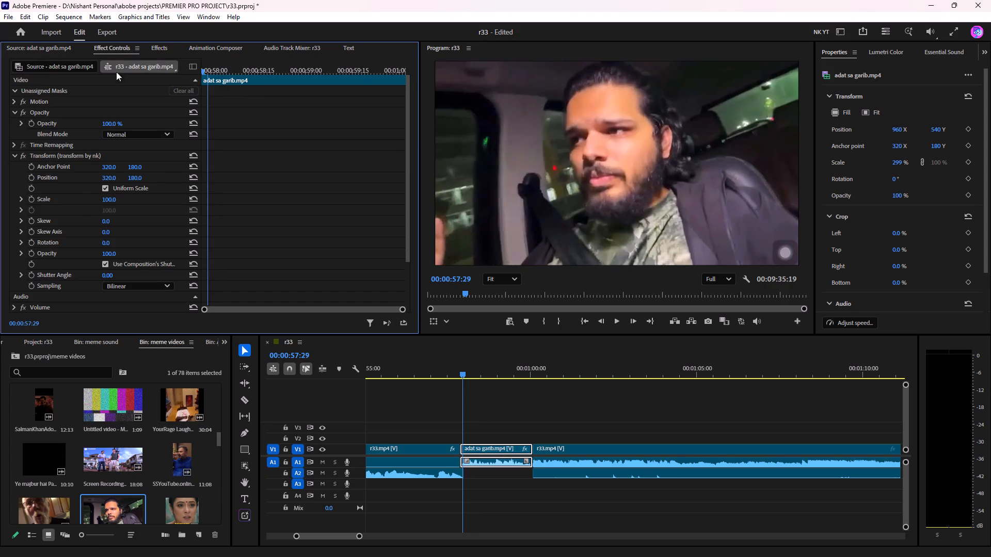
{"action": "left_click_drag", "start_coordinate": [116, 72], "coordinate": [106, 71]}
{"action": "left_click_drag", "start_coordinate": [105, 275], "coordinate": [475, 305]}
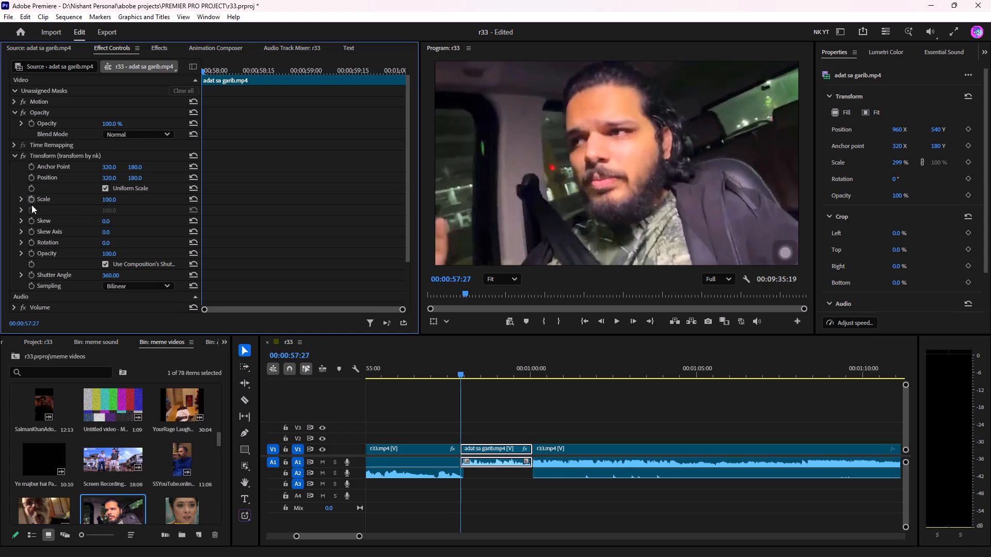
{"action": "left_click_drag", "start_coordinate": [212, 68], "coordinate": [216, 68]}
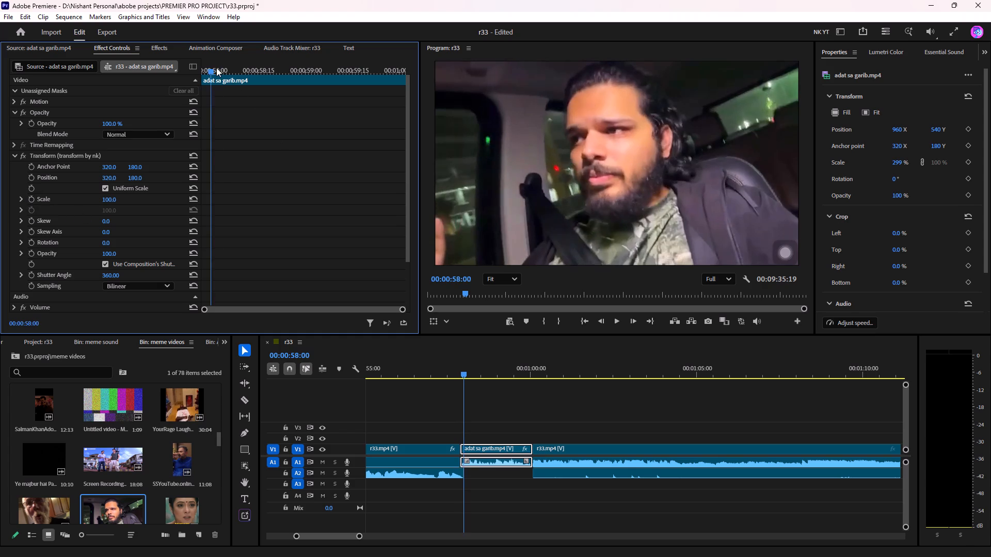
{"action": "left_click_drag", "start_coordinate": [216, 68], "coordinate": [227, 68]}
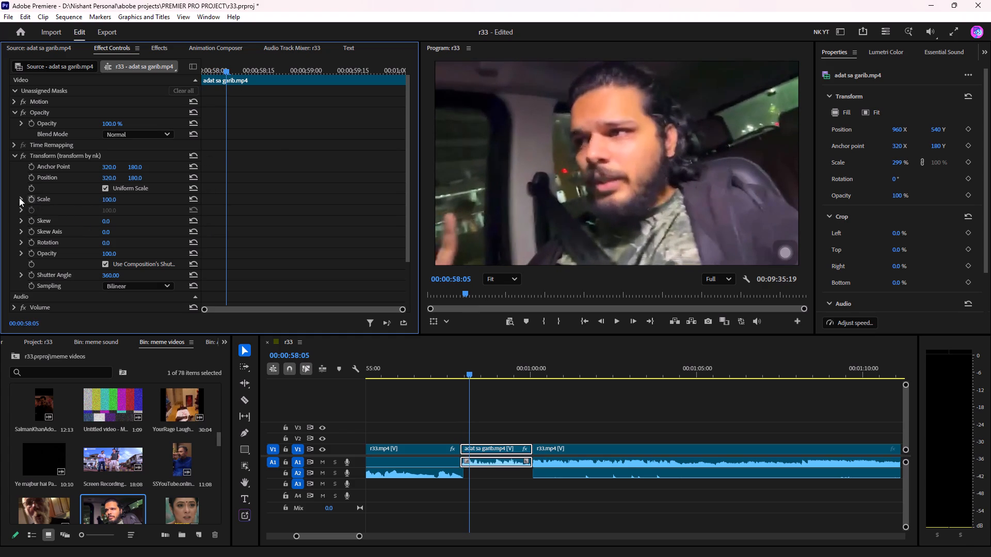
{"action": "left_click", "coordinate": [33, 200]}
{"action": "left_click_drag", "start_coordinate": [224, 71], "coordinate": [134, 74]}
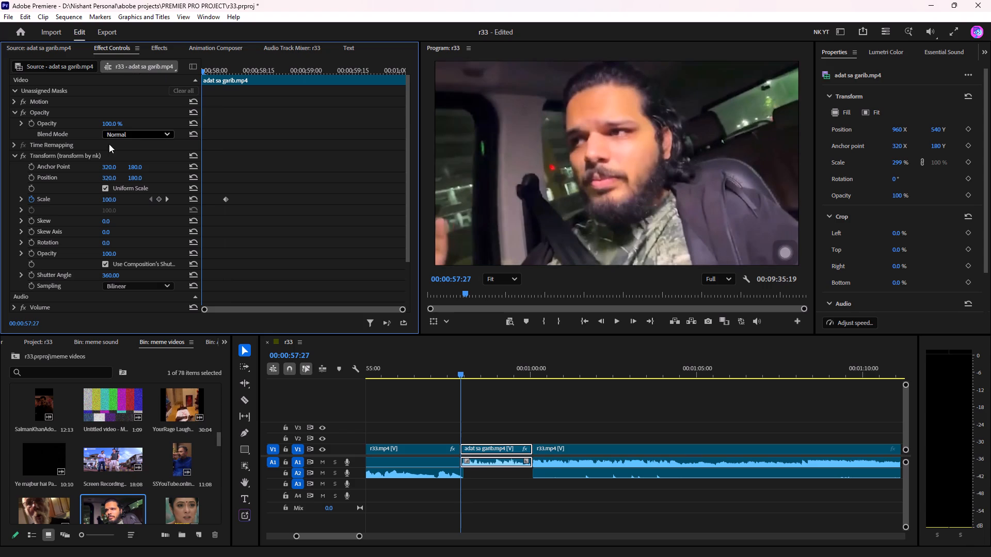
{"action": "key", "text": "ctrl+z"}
Keyframe the meme clip's Transform Position at 320, 180 at 00:00:58:05 and at 320, 591 at the clip's start.
{"action": "left_click_drag", "start_coordinate": [216, 71], "coordinate": [227, 74]}
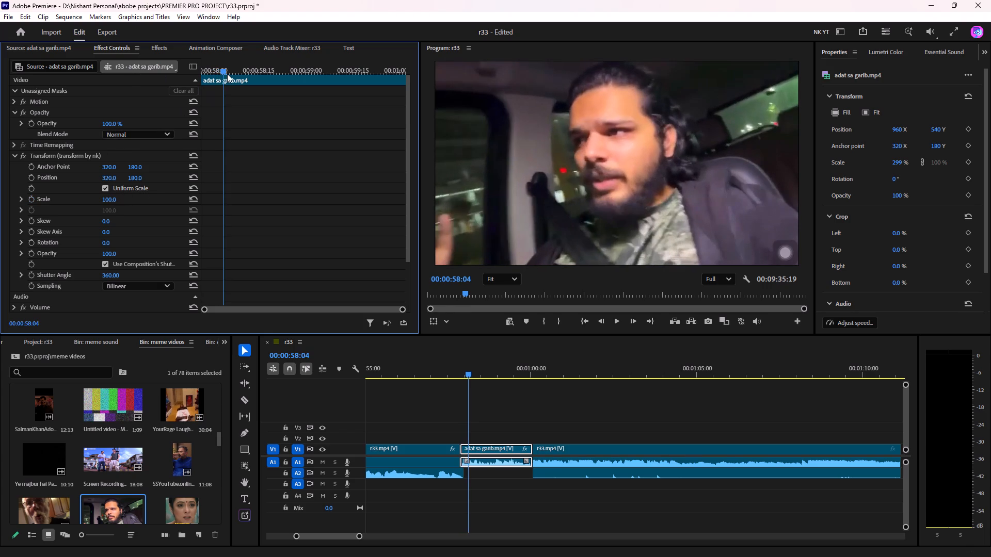
{"action": "left_click_drag", "start_coordinate": [227, 74], "coordinate": [229, 74]}
{"action": "left_click", "coordinate": [30, 175]}
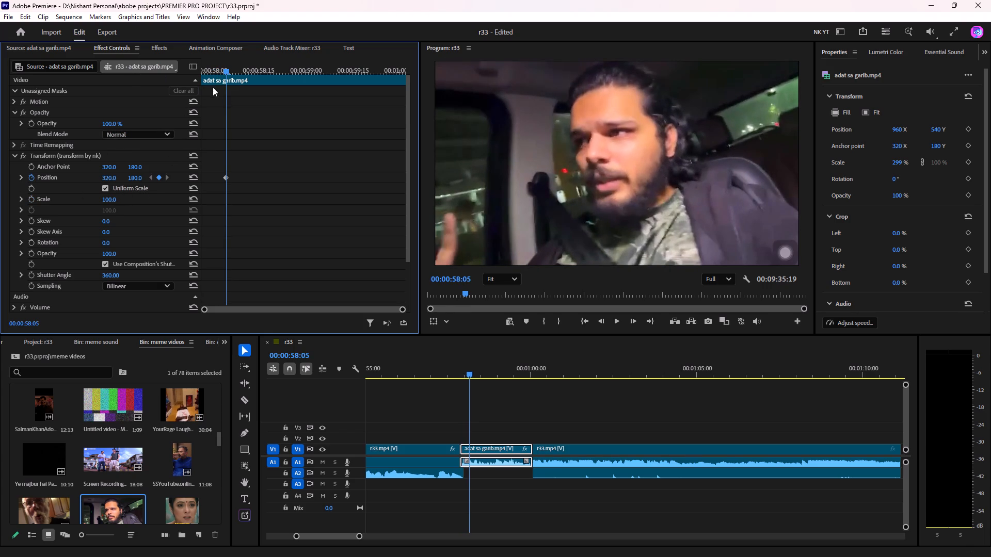
{"action": "left_click_drag", "start_coordinate": [225, 72], "coordinate": [122, 70]}
{"action": "left_click_drag", "start_coordinate": [132, 178], "coordinate": [423, 226]}
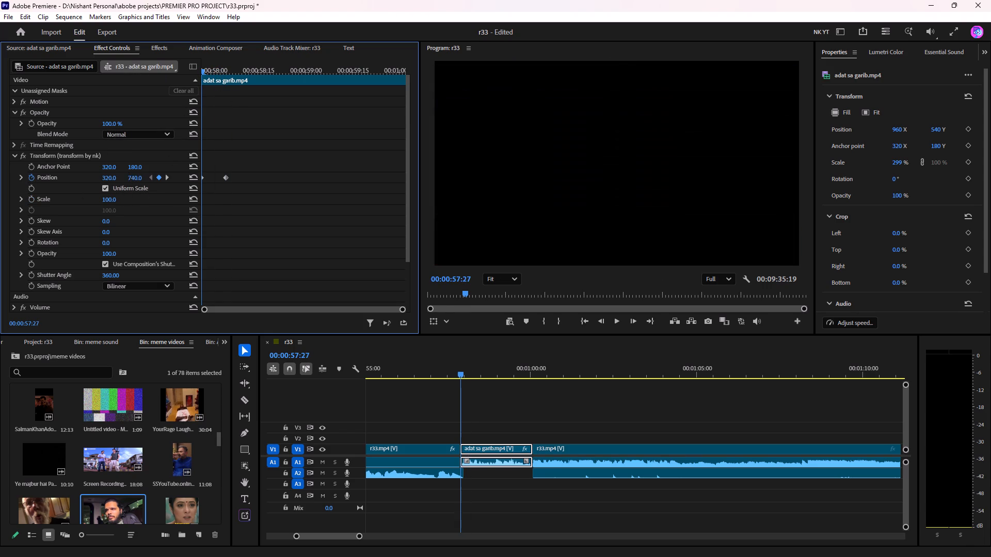
{"action": "left_click_drag", "start_coordinate": [423, 226], "coordinate": [336, 176]}
{"action": "left_click_drag", "start_coordinate": [336, 176], "coordinate": [337, 175]}
Apply Ease In and Ease Out temporal interpolation to both Transform Position keyframes.
{"action": "left_click_drag", "start_coordinate": [255, 148], "coordinate": [145, 250]}
{"action": "right_click", "coordinate": [224, 176]}
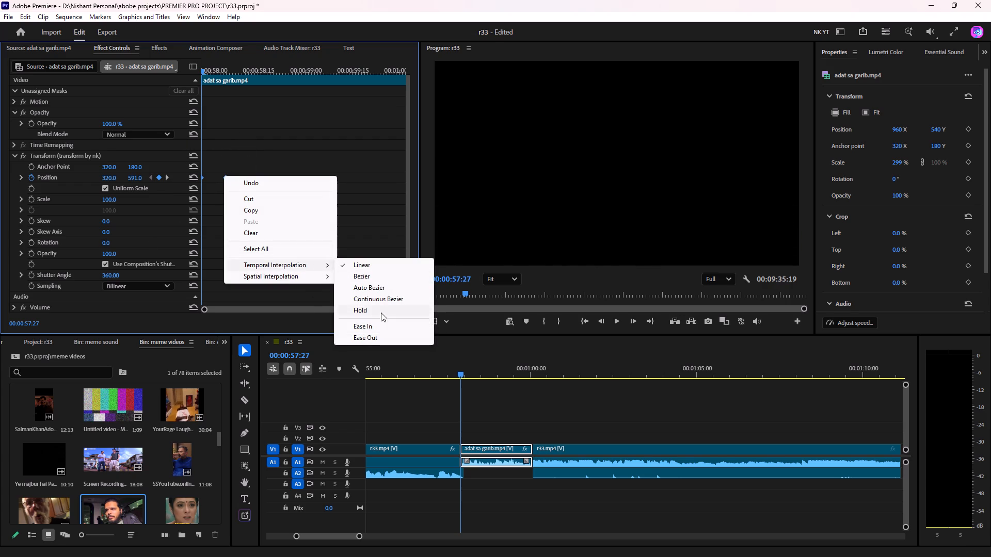
{"action": "left_click", "coordinate": [378, 324]}
{"action": "right_click", "coordinate": [229, 176]}
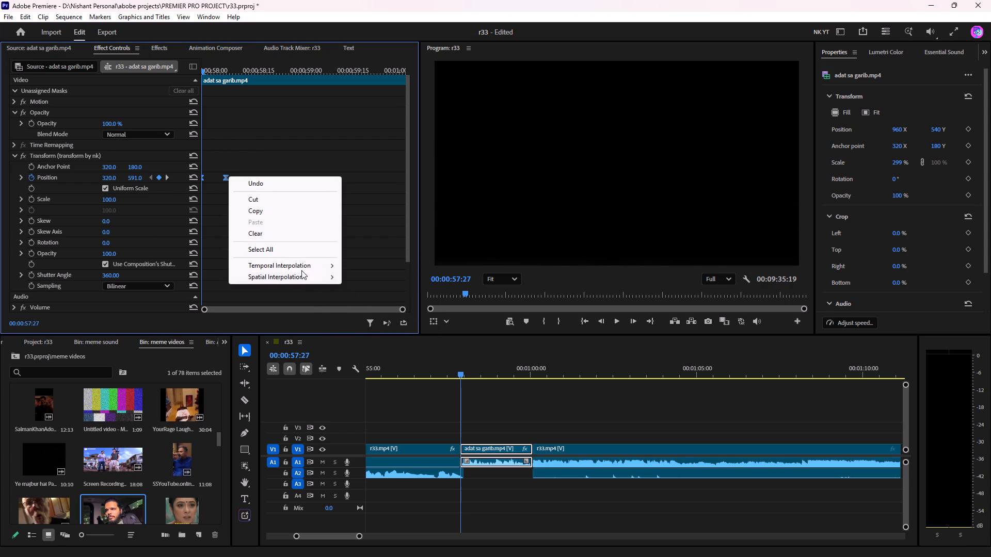
{"action": "left_click", "coordinate": [381, 334]}
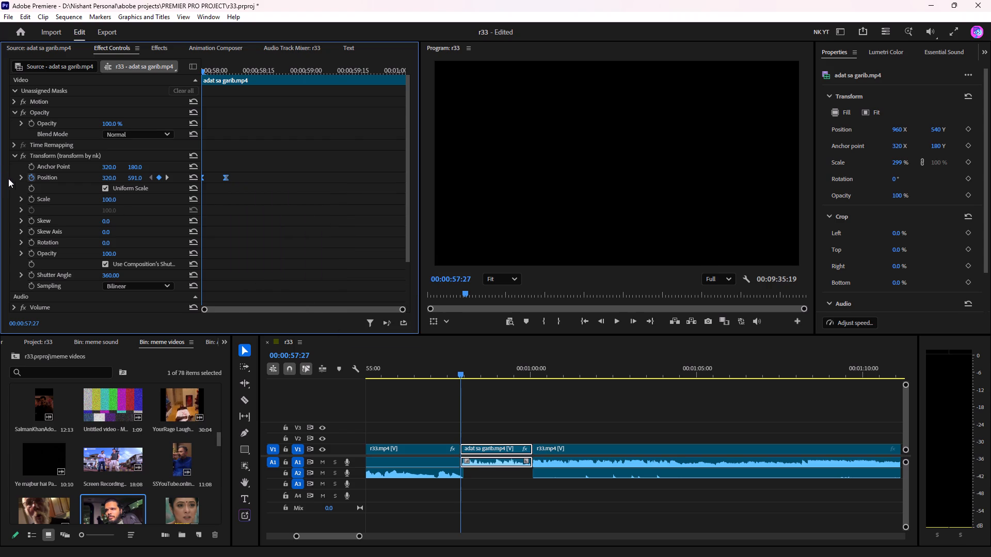
Reshape the Position velocity curve into a sharp peak at the clip's start with a slow finish, and play back the slide-in.
{"action": "left_click", "coordinate": [22, 178]}
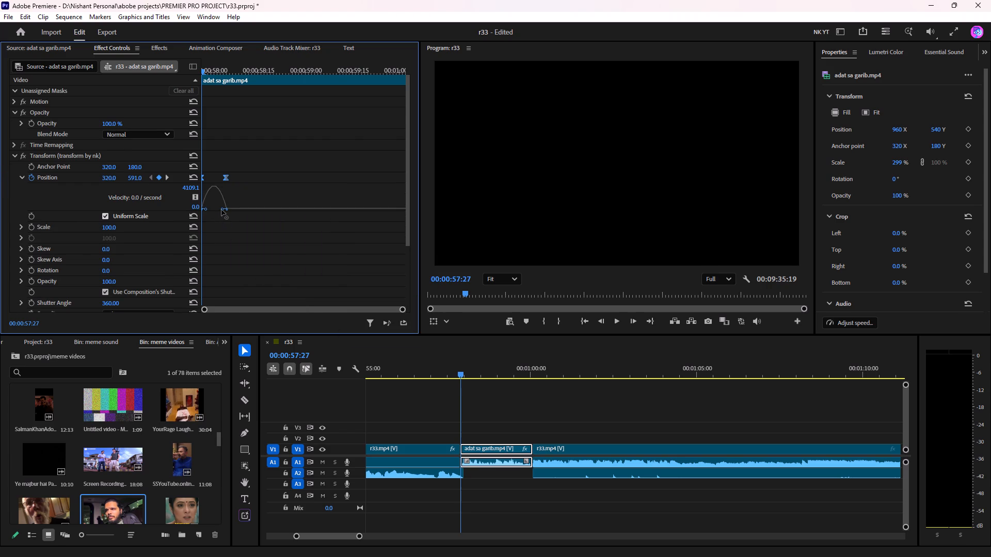
{"action": "left_click_drag", "start_coordinate": [221, 209], "coordinate": [192, 212]}
{"action": "left_click", "coordinate": [443, 363]}
{"action": "key", "text": "space"}
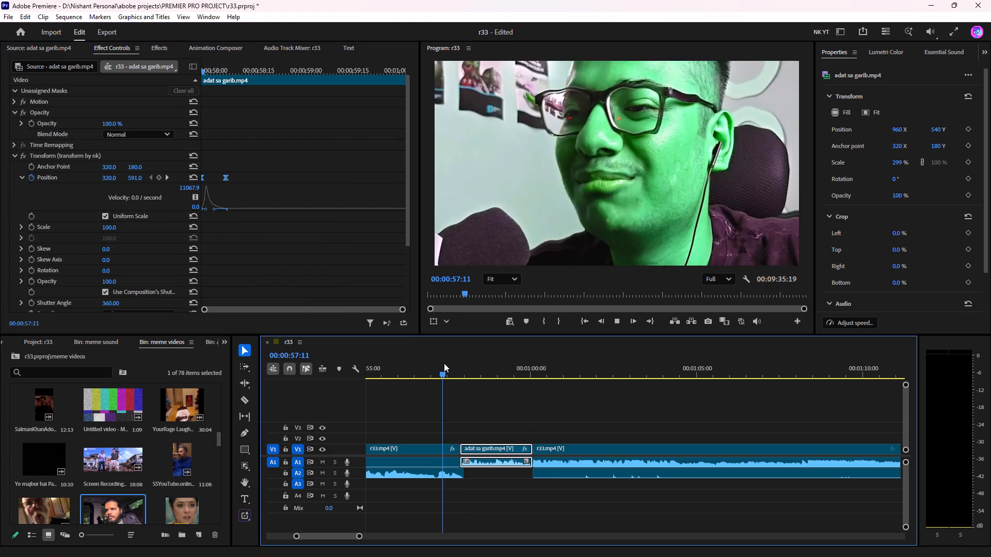
{"action": "key", "text": "space"}
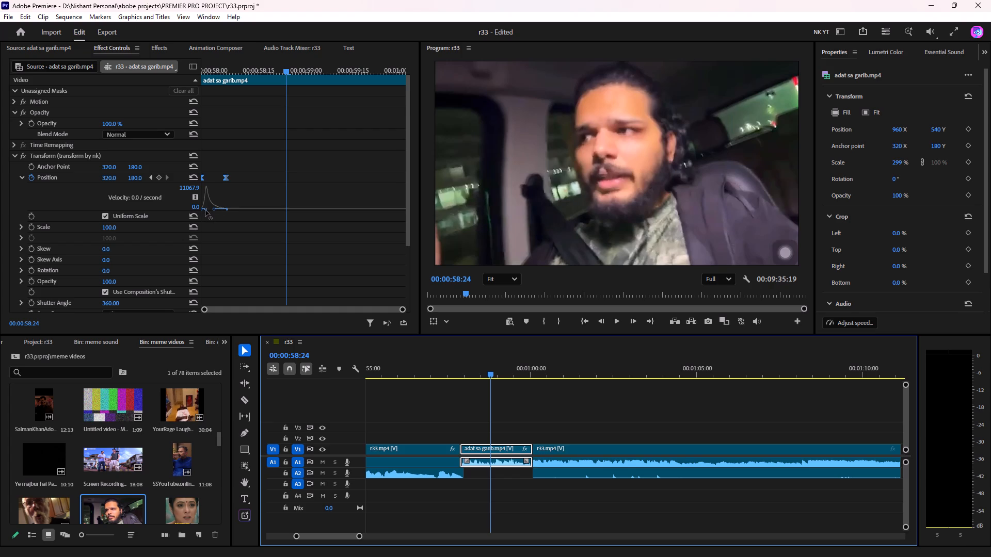
{"action": "left_click", "coordinate": [205, 210]}
{"action": "left_click", "coordinate": [429, 371]}
{"action": "key", "text": "space"}
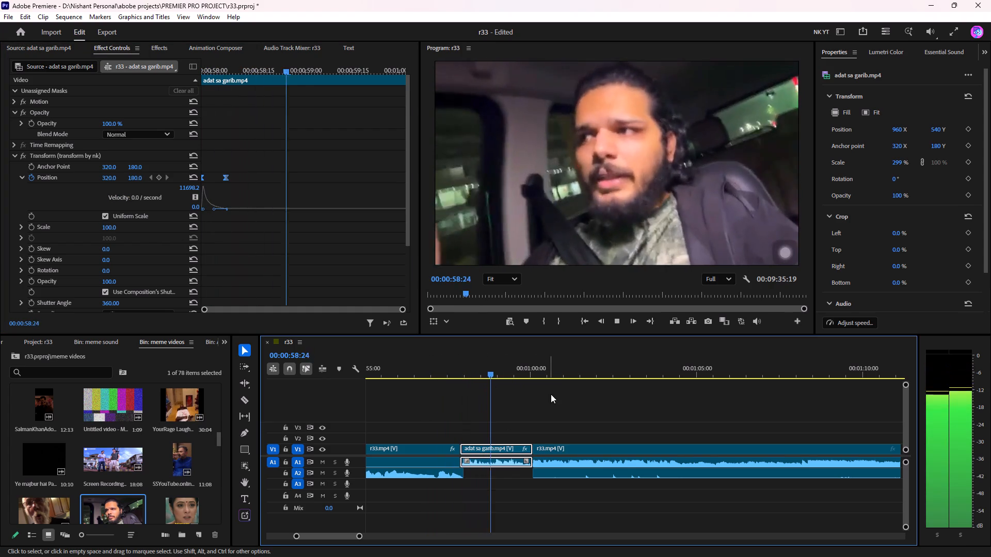
Play back the meme clip's slide-in and review the edit from about 00:00:51:07 in full screen.
{"action": "key", "text": "space"}
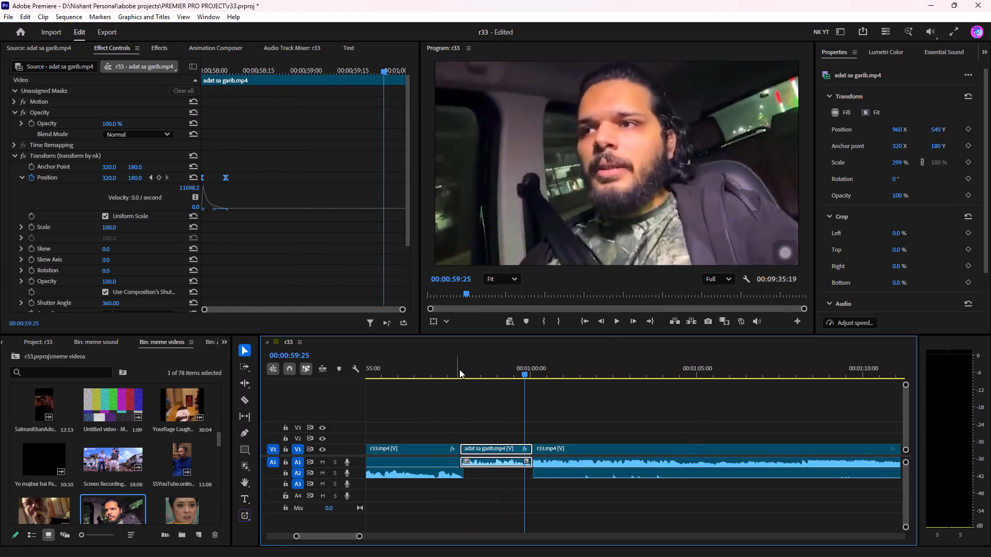
{"action": "left_click", "coordinate": [454, 367]}
{"action": "key", "text": "space"}
{"action": "key", "text": "space"}
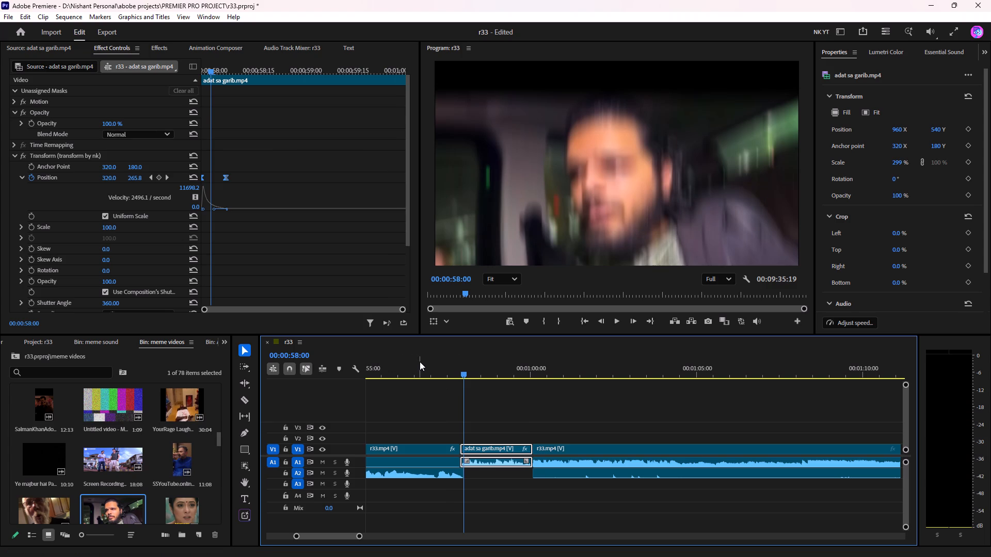
{"action": "left_click_drag", "start_coordinate": [420, 365], "coordinate": [457, 380]}
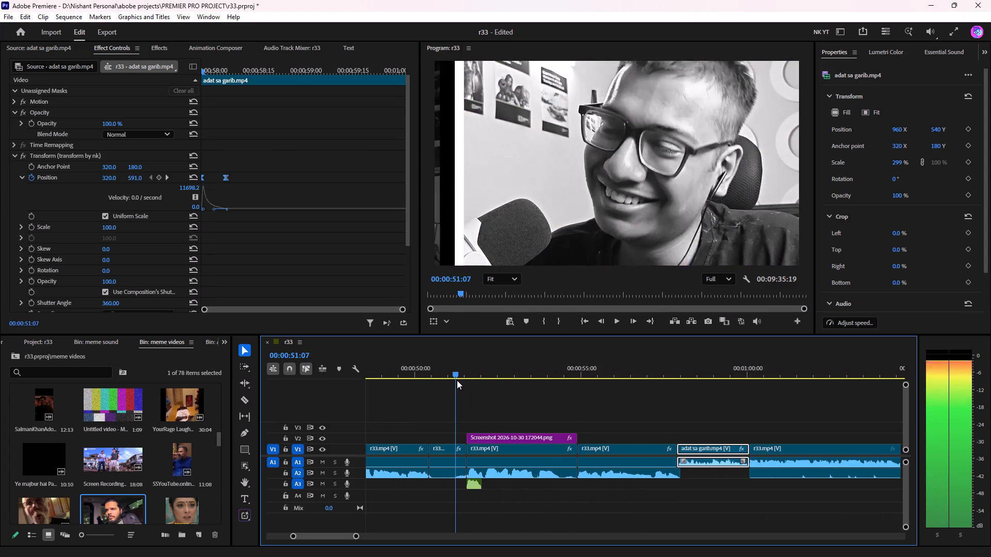
{"action": "left_click_drag", "start_coordinate": [457, 380], "coordinate": [457, 380]}
{"action": "key", "text": "space"}
{"action": "left_click", "coordinate": [950, 30]}
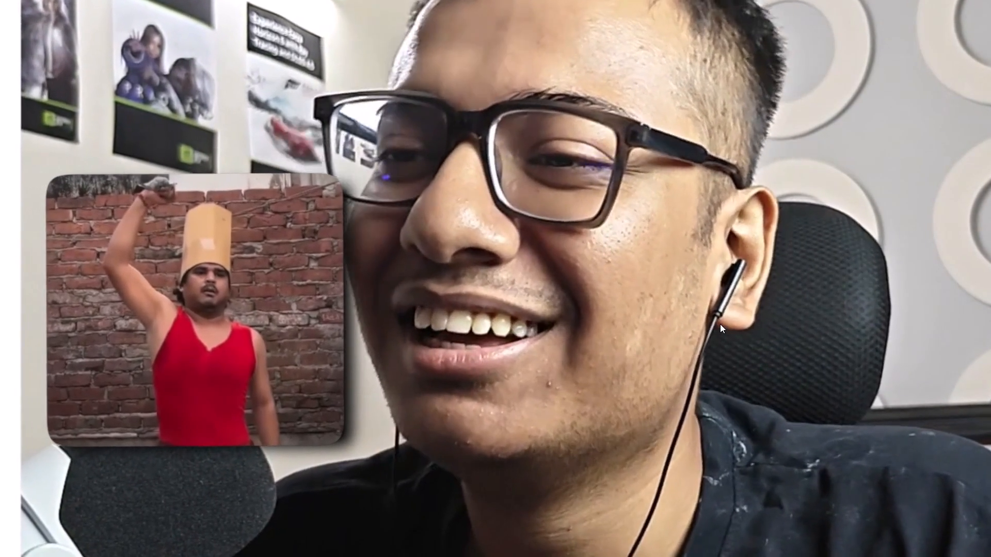
{"action": "key", "text": "space"}
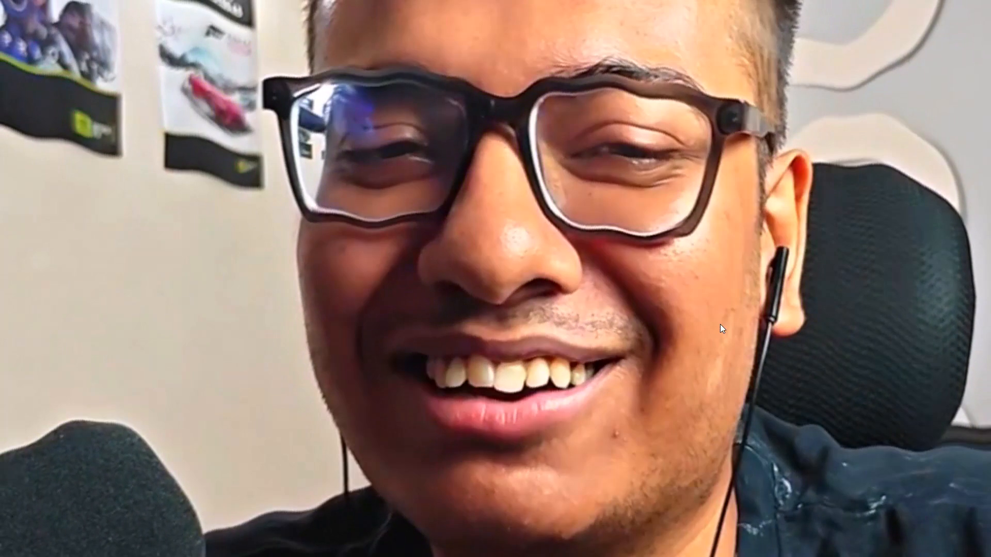
{"action": "key", "text": "Escape"}
Audition sounds in the meme sound bin, from mouse-click-sound.mp3 to dry-fart.mp3, for the cut where the screenshot overlay ends.
{"action": "left_click", "coordinate": [577, 363]}
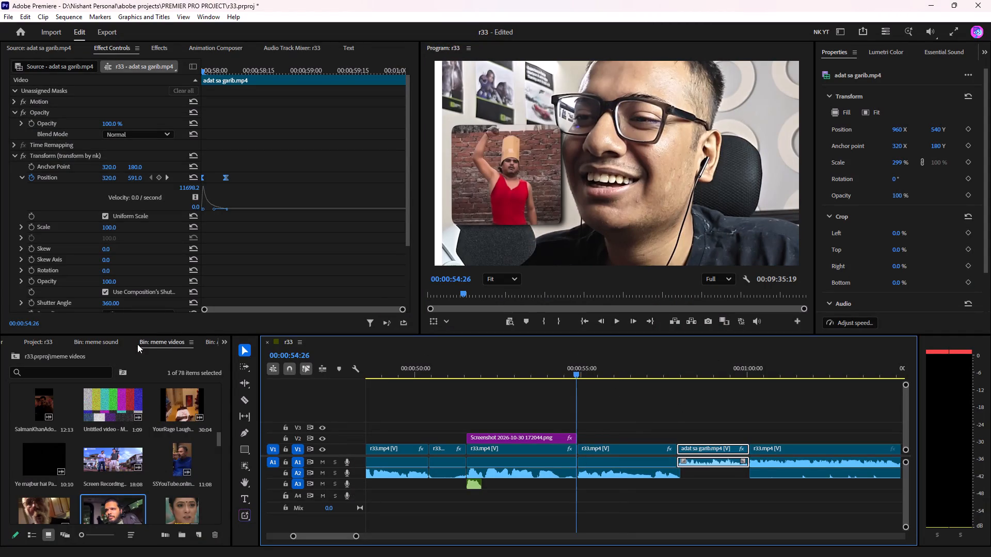
{"action": "left_click", "coordinate": [121, 345]}
{"action": "double_click", "coordinate": [42, 451]}
{"action": "key", "text": "space"}
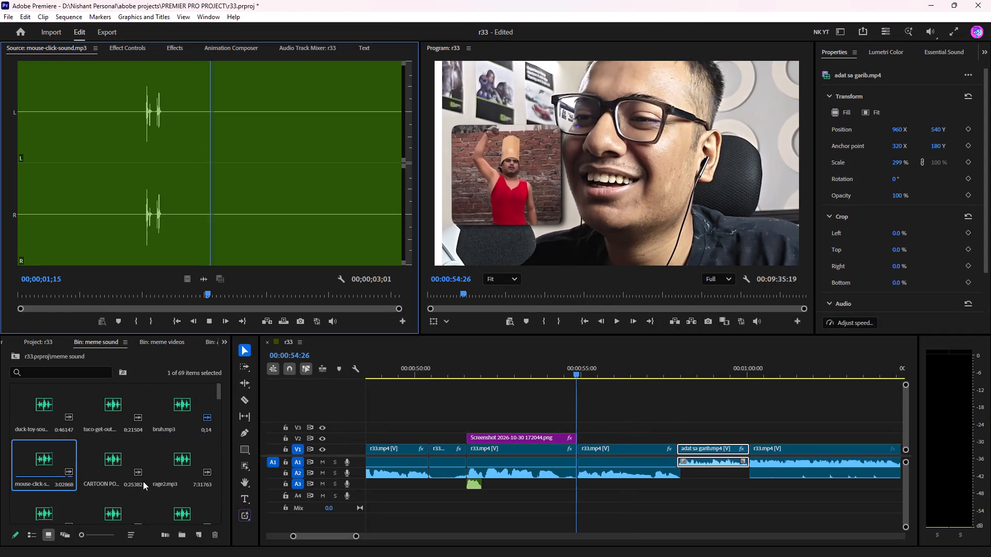
{"action": "double_click", "coordinate": [132, 454]}
{"action": "key", "text": "space"}
{"action": "key", "text": "space"}
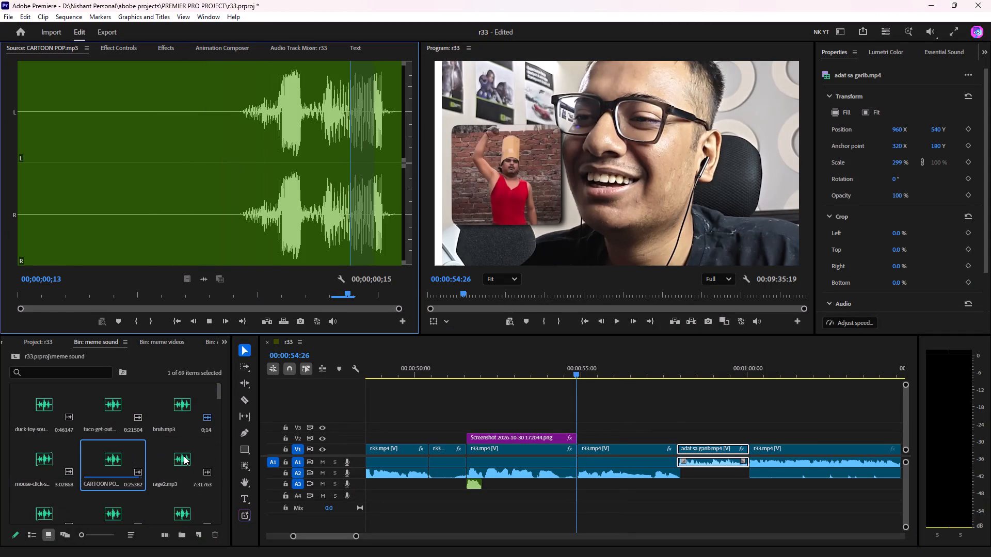
{"action": "key", "text": "space"}
{"action": "double_click", "coordinate": [184, 456]}
{"action": "key", "text": "space"}
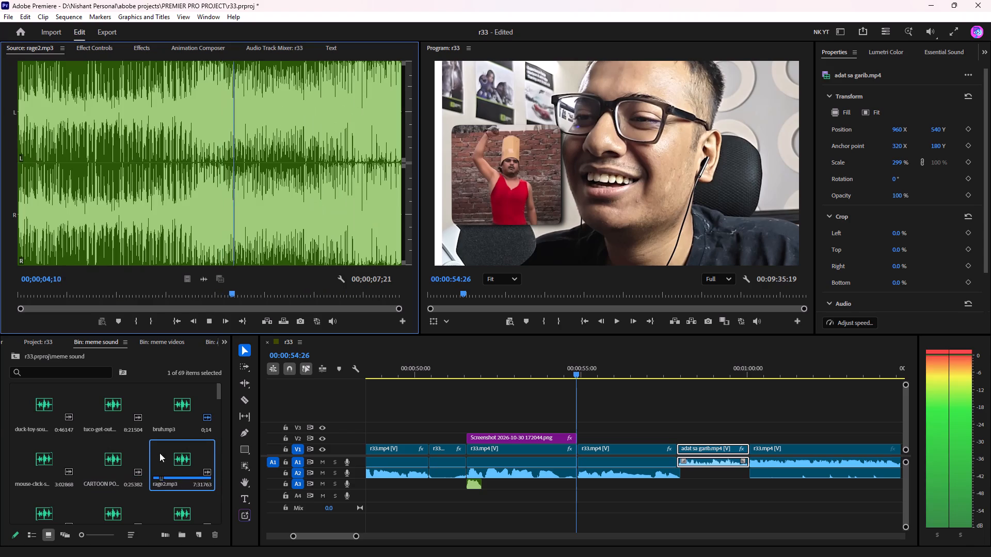
{"action": "scroll", "coordinate": [145, 452], "scroll_direction": "down", "scroll_amount": 2}
{"action": "double_click", "coordinate": [42, 407]}
{"action": "key", "text": "space"}
{"action": "double_click", "coordinate": [116, 402]}
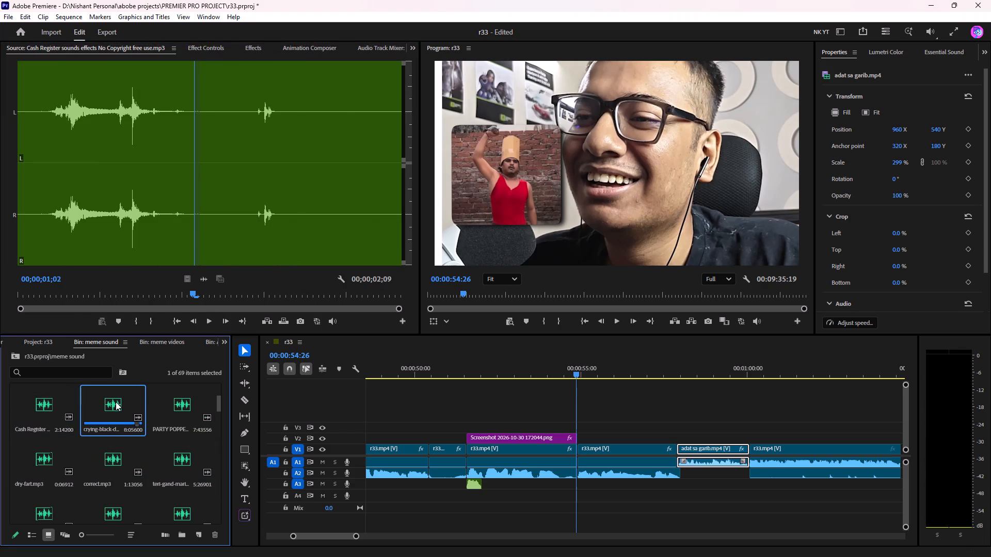
{"action": "key", "text": "space"}
{"action": "double_click", "coordinate": [175, 404]}
{"action": "key", "text": "space"}
{"action": "double_click", "coordinate": [37, 472]}
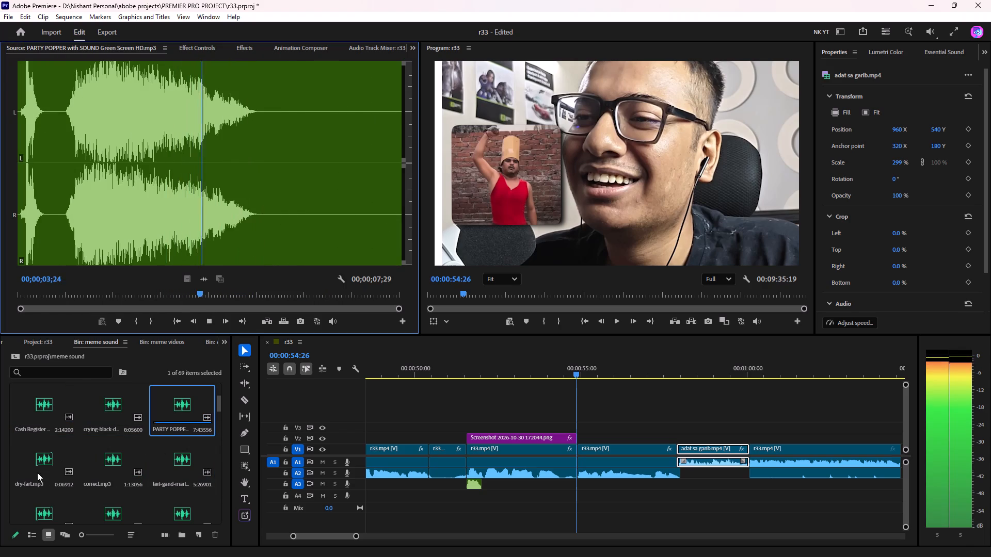
{"action": "key", "text": "space"}
{"action": "key", "text": "space"}
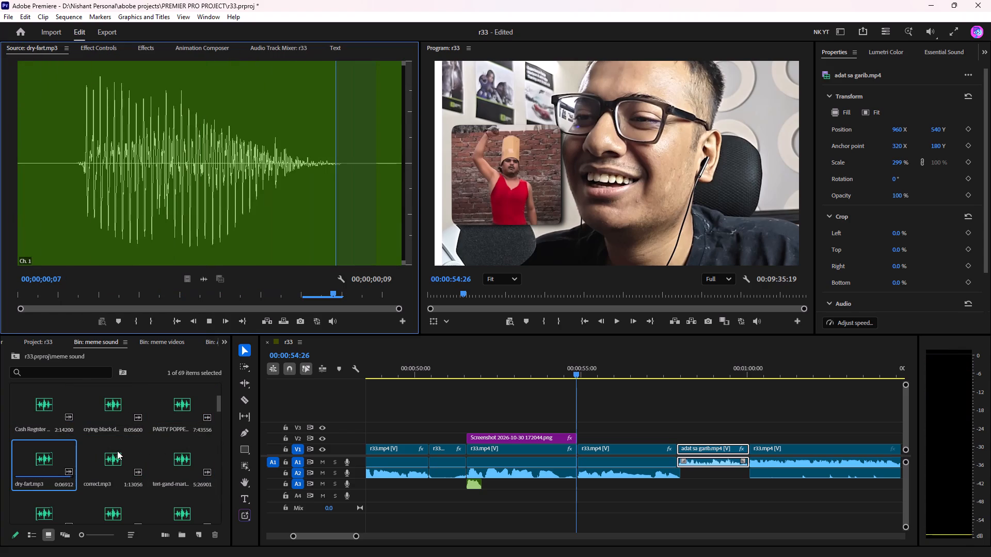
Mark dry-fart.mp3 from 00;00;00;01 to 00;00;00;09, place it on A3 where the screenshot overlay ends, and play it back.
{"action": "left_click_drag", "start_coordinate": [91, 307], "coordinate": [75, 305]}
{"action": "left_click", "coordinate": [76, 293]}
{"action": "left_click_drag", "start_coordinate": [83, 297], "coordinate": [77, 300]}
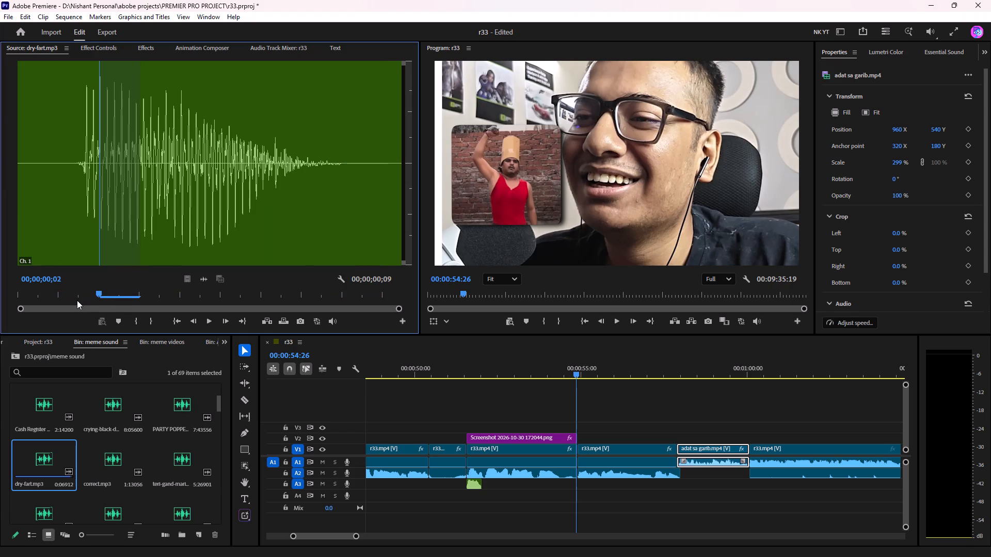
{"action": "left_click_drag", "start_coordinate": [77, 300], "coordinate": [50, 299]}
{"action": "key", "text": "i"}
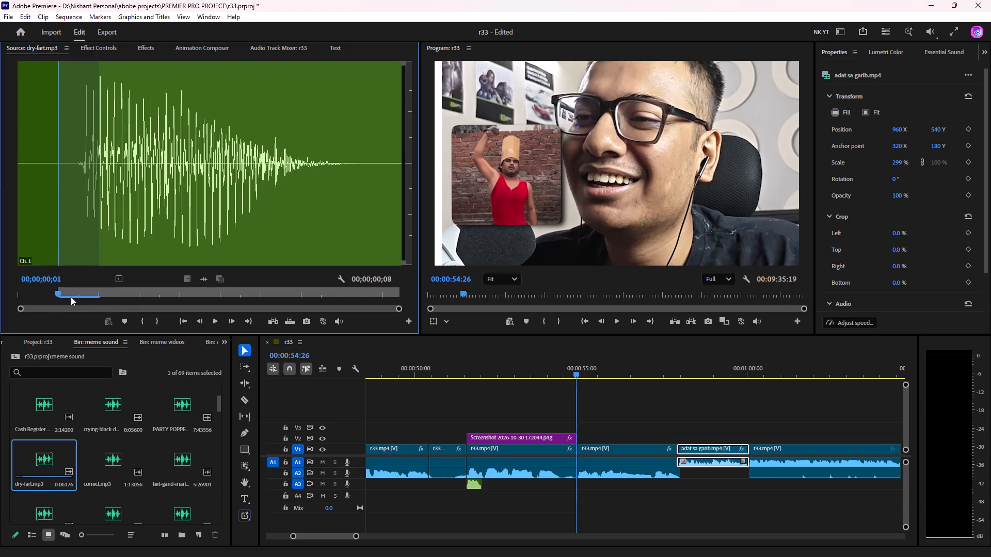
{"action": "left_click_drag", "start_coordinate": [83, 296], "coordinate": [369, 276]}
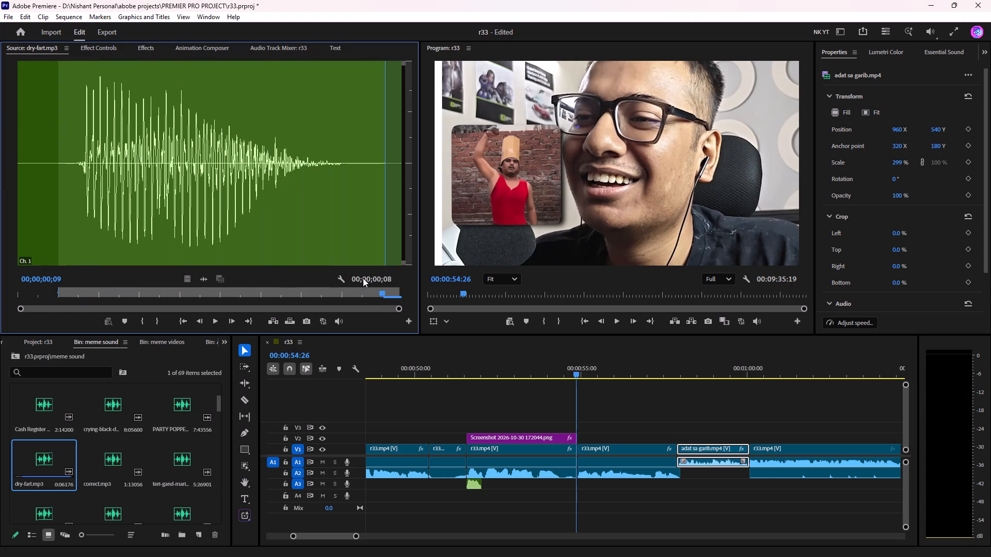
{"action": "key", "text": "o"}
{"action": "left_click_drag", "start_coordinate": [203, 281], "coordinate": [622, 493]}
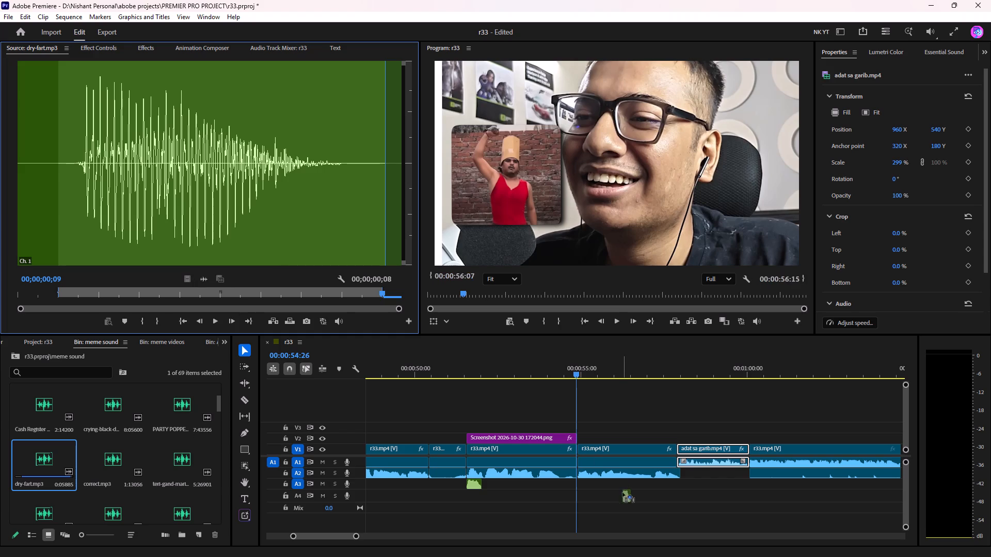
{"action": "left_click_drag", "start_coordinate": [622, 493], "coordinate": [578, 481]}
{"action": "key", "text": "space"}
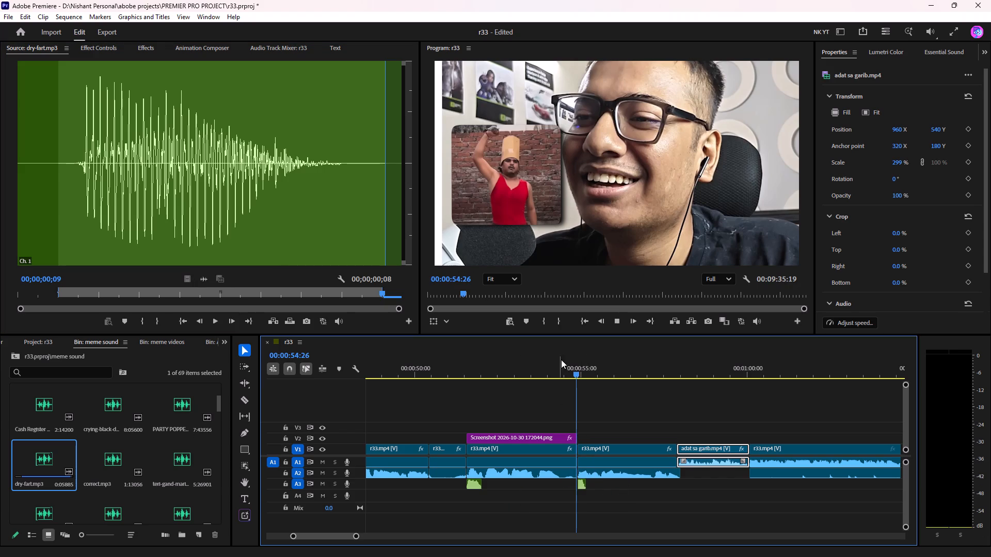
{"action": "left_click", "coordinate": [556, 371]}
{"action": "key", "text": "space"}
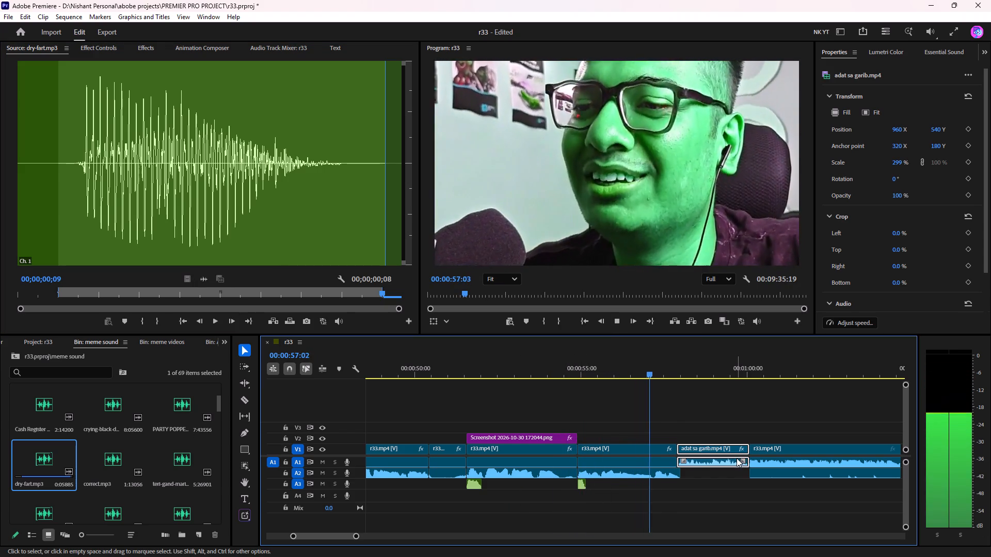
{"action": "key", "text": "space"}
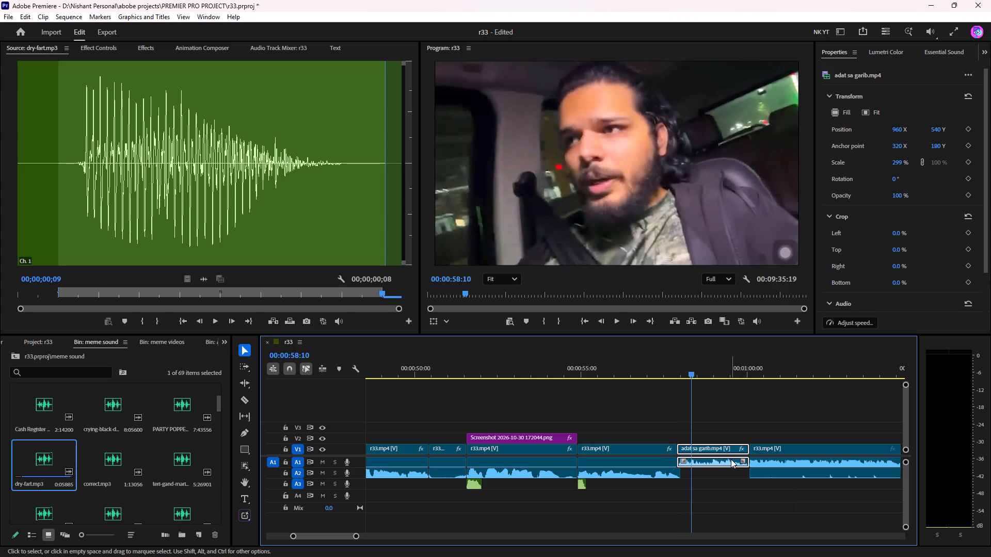
Audition more sounds in the meme sound bin, including teri-gand-mari.mp3, the ding sound effect and erro.mp3.
{"action": "double_click", "coordinate": [105, 461]}
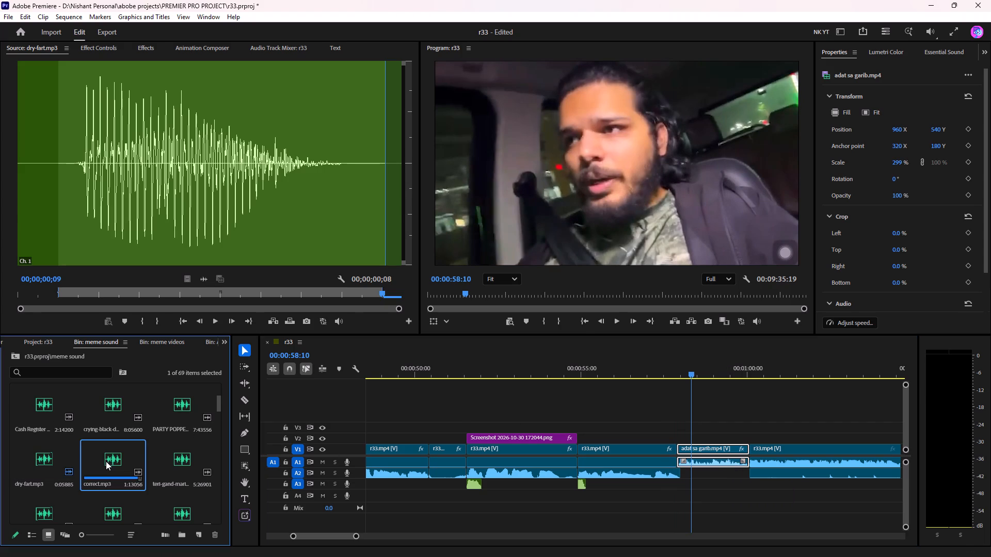
{"action": "double_click", "coordinate": [178, 453]}
{"action": "key", "text": "space"}
{"action": "key", "text": "space"}
{"action": "scroll", "coordinate": [178, 447], "scroll_direction": "down", "scroll_amount": 1}
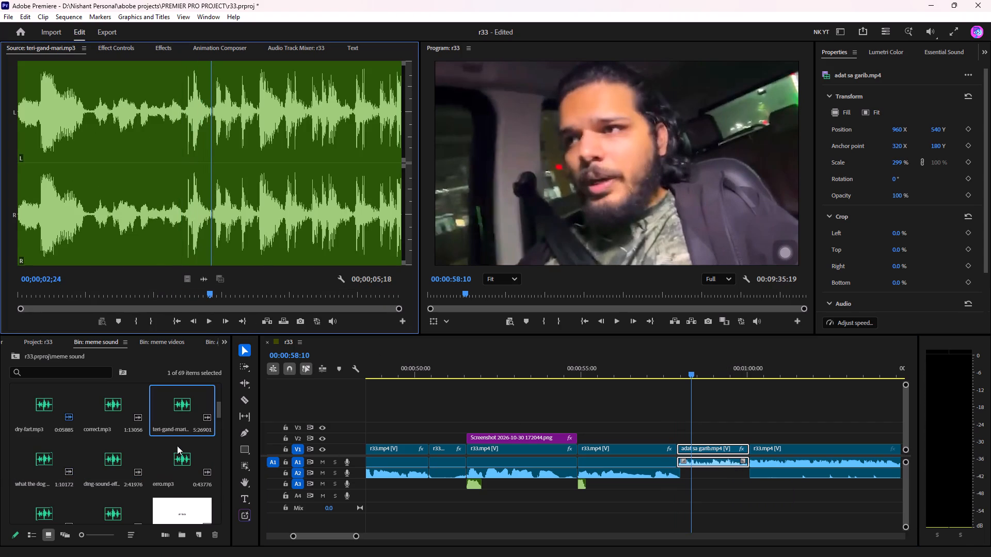
{"action": "double_click", "coordinate": [23, 472]}
{"action": "key", "text": "space"}
{"action": "double_click", "coordinate": [118, 462]}
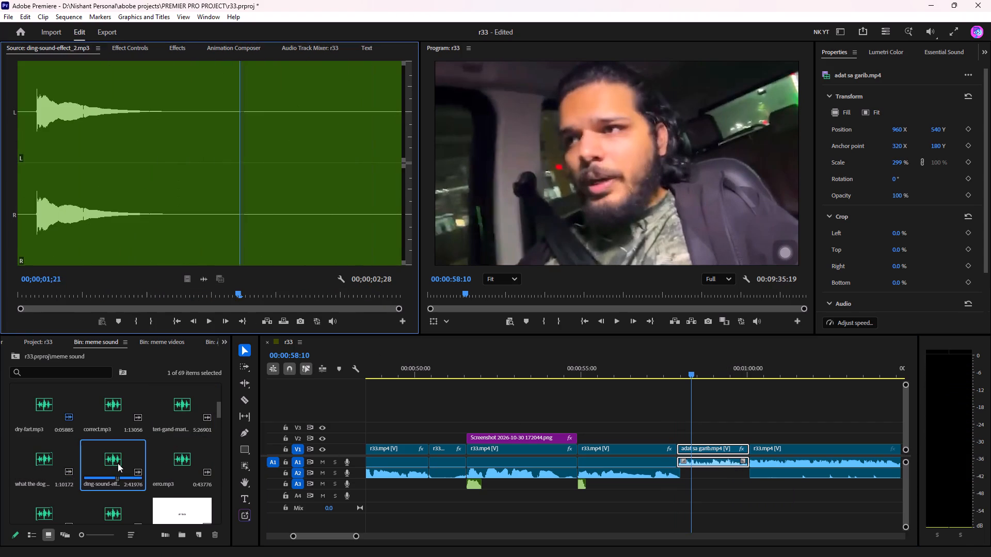
{"action": "key", "text": "space"}
{"action": "double_click", "coordinate": [184, 454]}
{"action": "key", "text": "space"}
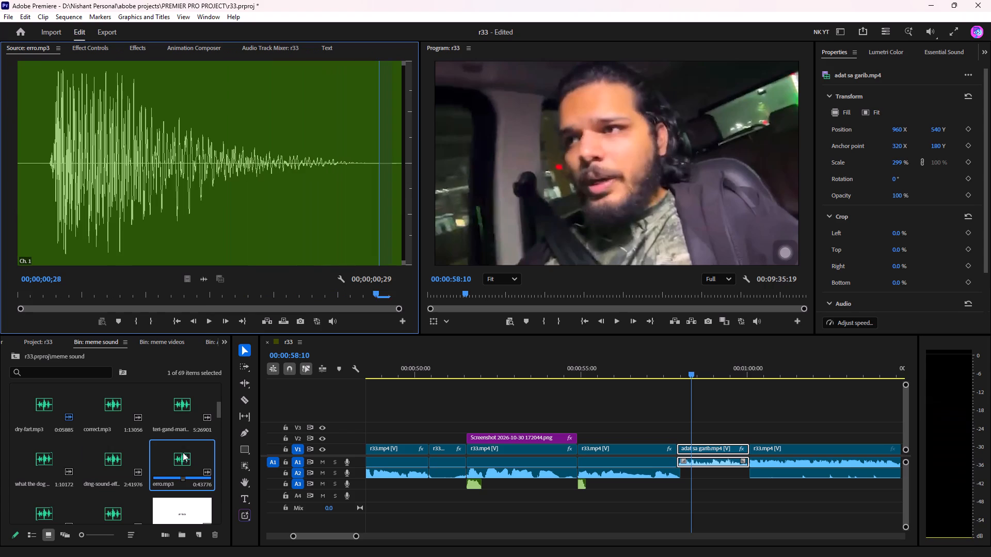
{"action": "key", "text": "space"}
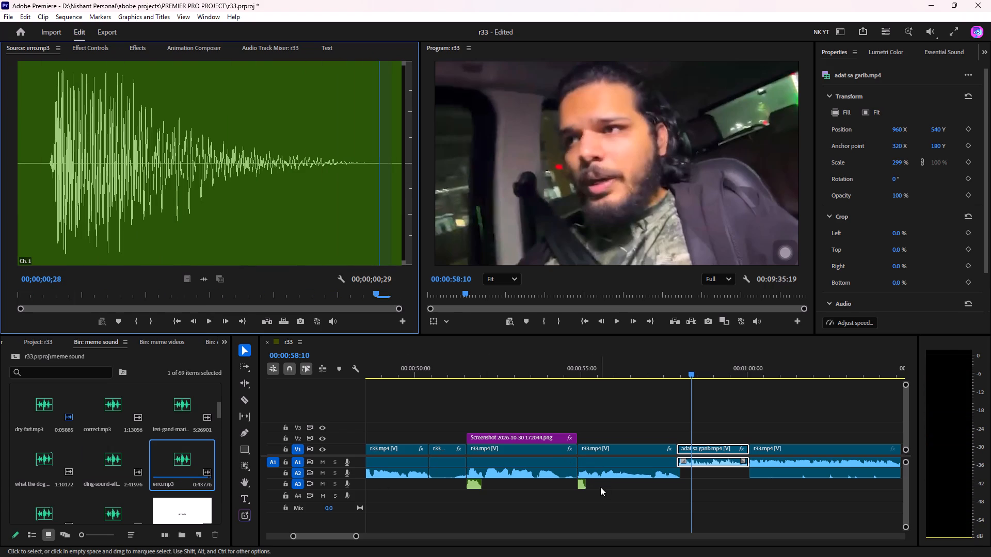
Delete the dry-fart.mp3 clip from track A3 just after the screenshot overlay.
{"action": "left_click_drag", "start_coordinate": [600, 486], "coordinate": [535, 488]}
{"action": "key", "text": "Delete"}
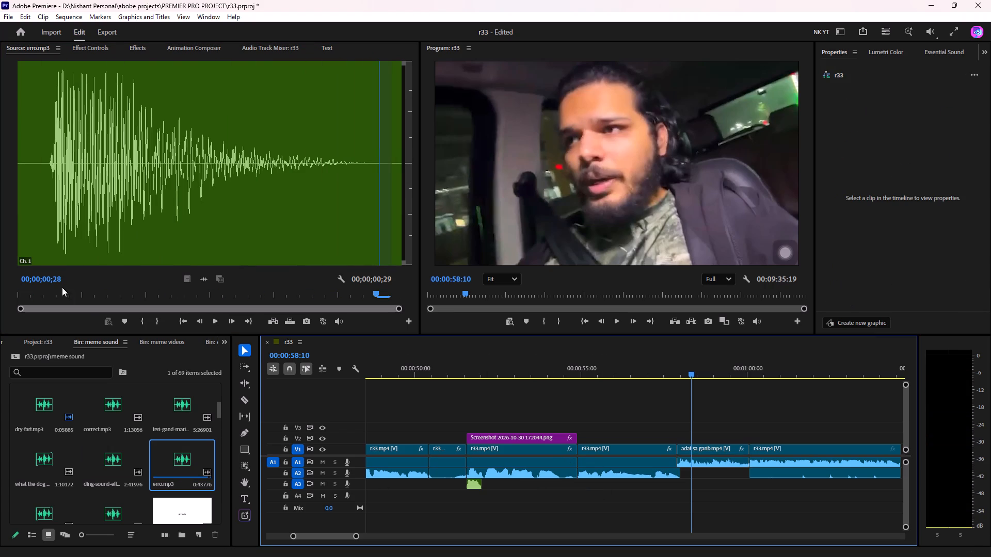
Mark erro.mp3 from 00;00;00;02 to 00;00;00;29, place it on A3 where the screenshot overlay ends, and play back the section.
{"action": "left_click_drag", "start_coordinate": [55, 288], "coordinate": [44, 284]}
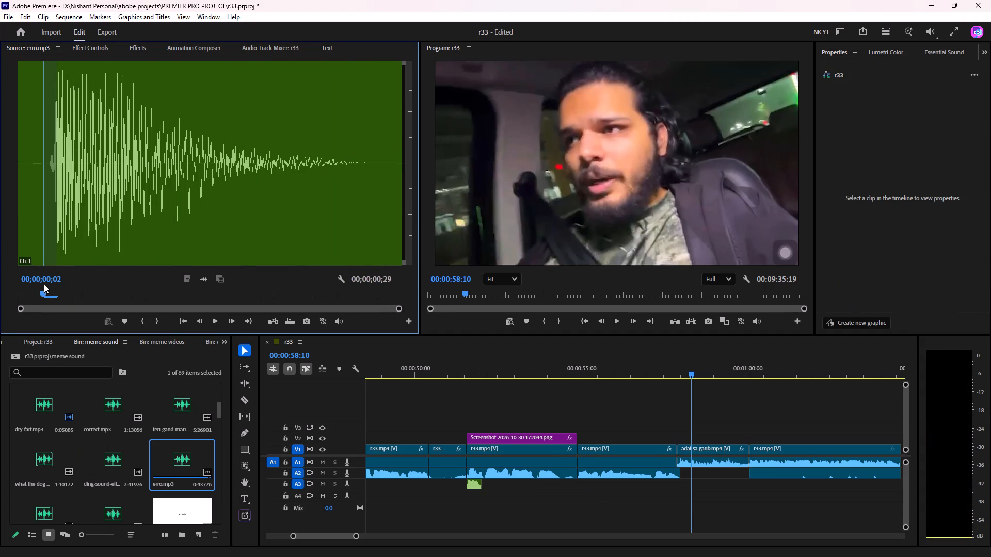
{"action": "key", "text": "i"}
{"action": "left_click_drag", "start_coordinate": [63, 297], "coordinate": [393, 285]}
{"action": "key", "text": "o"}
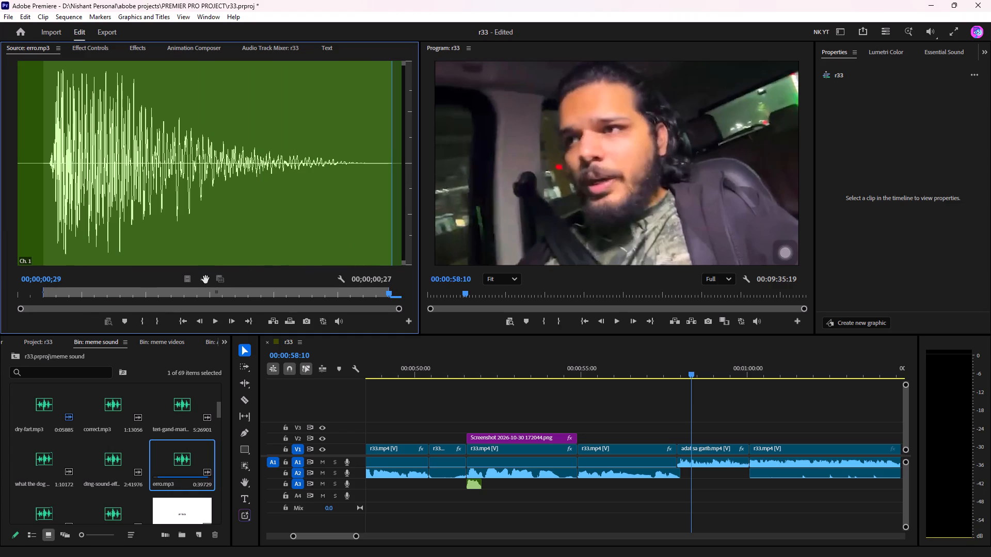
{"action": "left_click_drag", "start_coordinate": [205, 280], "coordinate": [587, 487]}
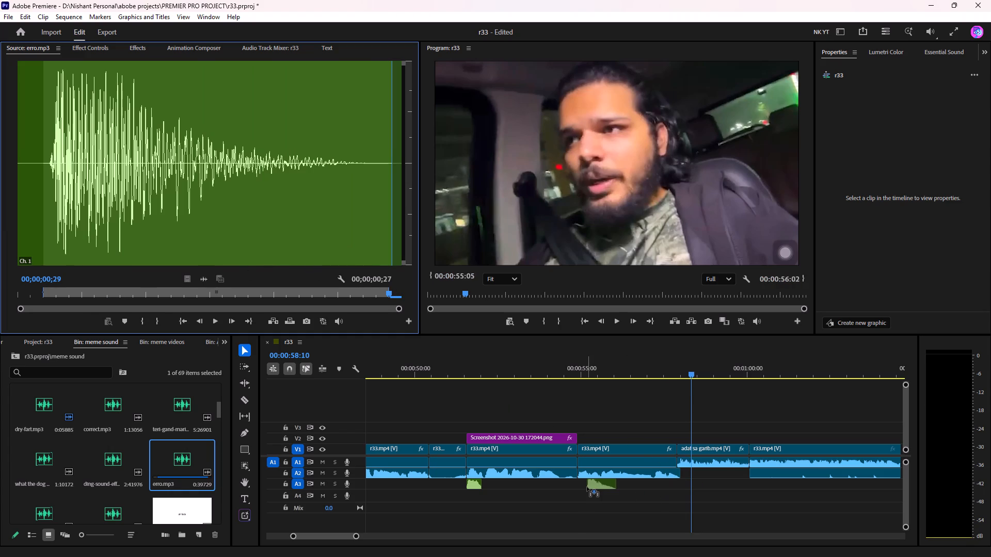
{"action": "left_click_drag", "start_coordinate": [587, 487], "coordinate": [582, 487]}
{"action": "left_click", "coordinate": [561, 363]}
{"action": "key", "text": "space"}
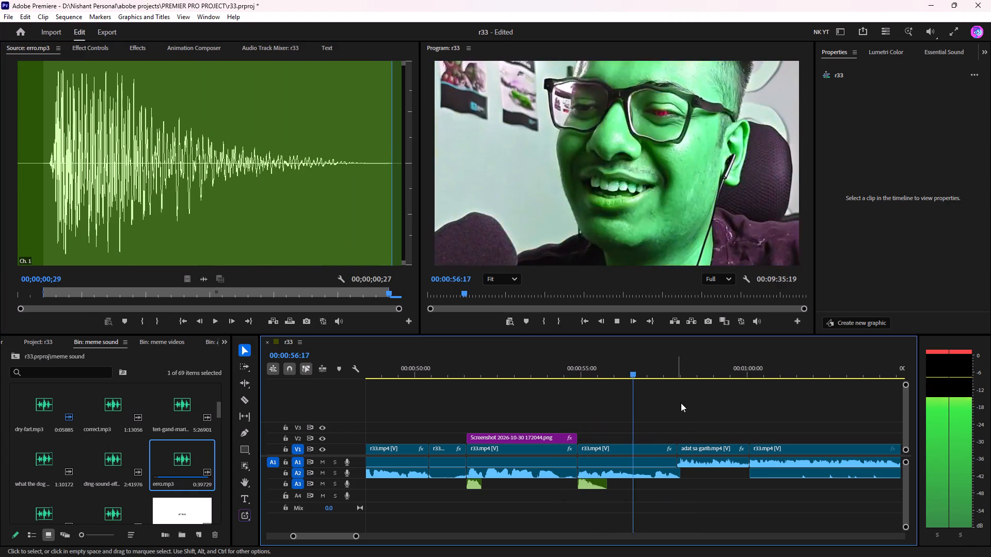
{"action": "scroll", "coordinate": [707, 455], "scroll_direction": "down", "scroll_amount": 4}
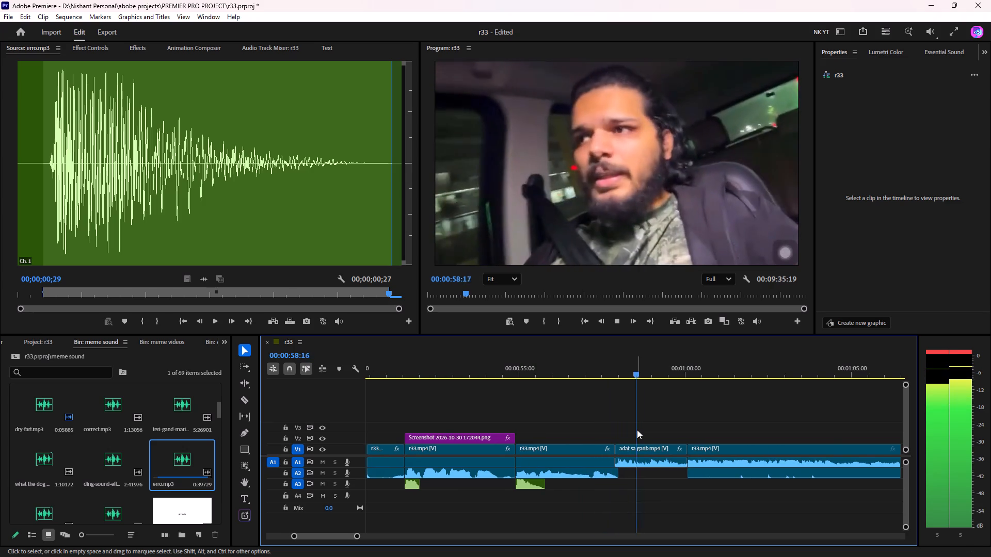
{"action": "scroll", "coordinate": [637, 430], "scroll_direction": "down", "scroll_amount": 6}
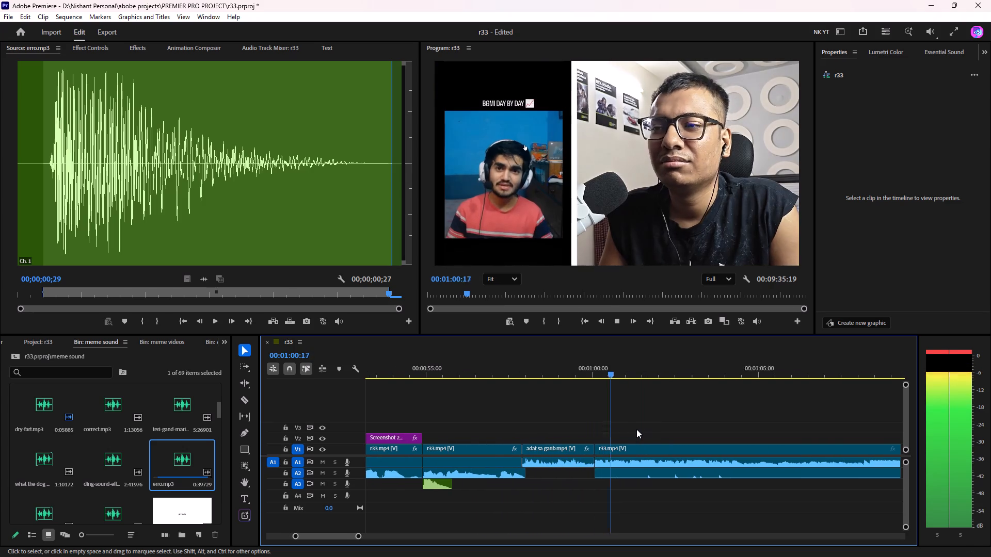
{"action": "scroll", "coordinate": [636, 429], "scroll_direction": "down", "scroll_amount": 1}
{"action": "key", "text": "space"}
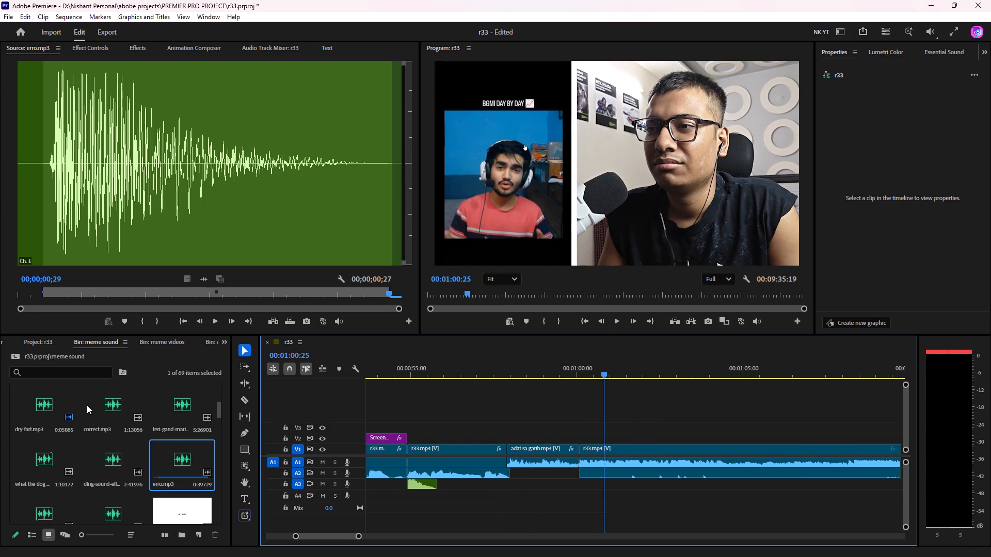
Insert the colour-bars Untitled video clip from the meme videos bin between adat sa garib.mp4 and the following r33.mp4 clip on V1.
{"action": "left_click", "coordinate": [166, 344]}
{"action": "left_click_drag", "start_coordinate": [117, 401], "coordinate": [296, 412]}
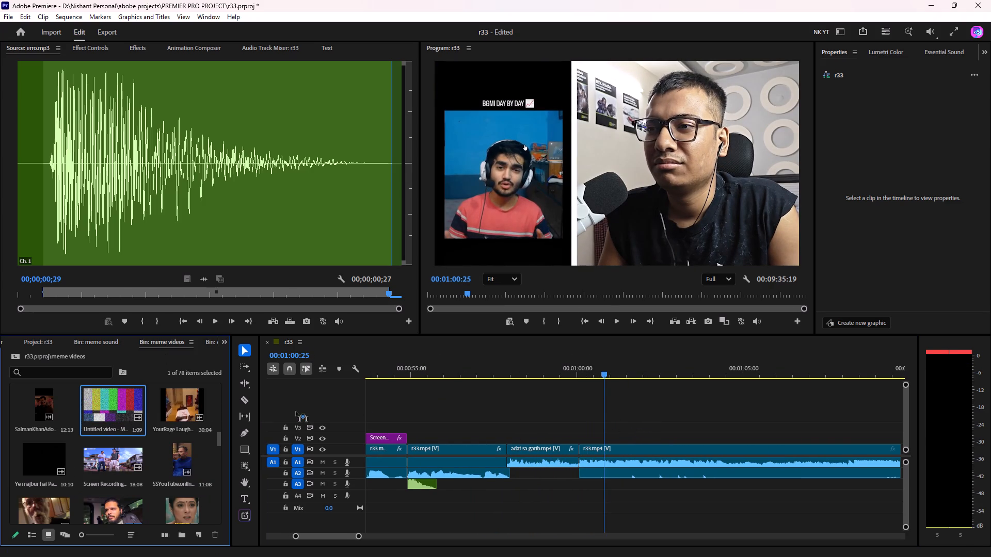
{"action": "left_click_drag", "start_coordinate": [296, 412], "coordinate": [581, 449]}
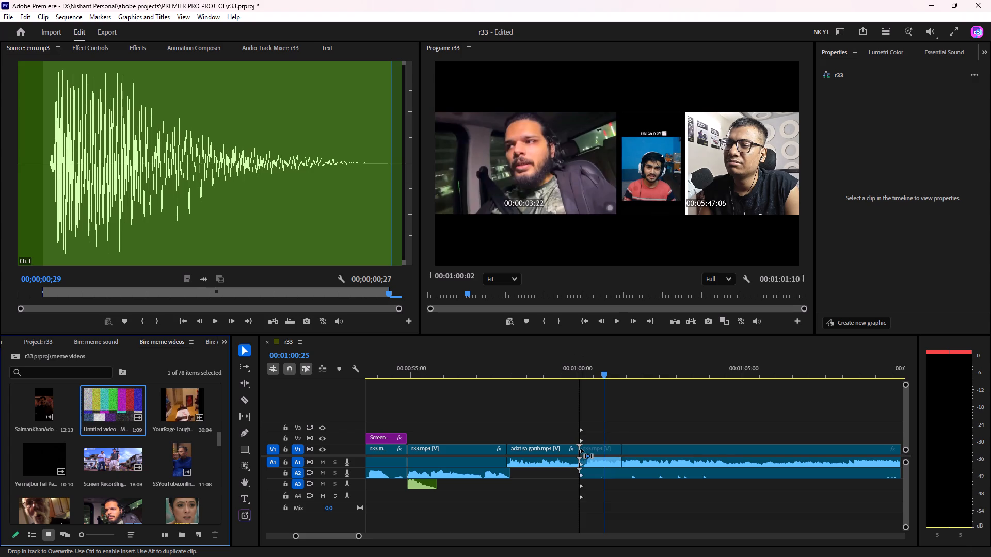
{"action": "left_click_drag", "start_coordinate": [581, 449], "coordinate": [581, 448]}
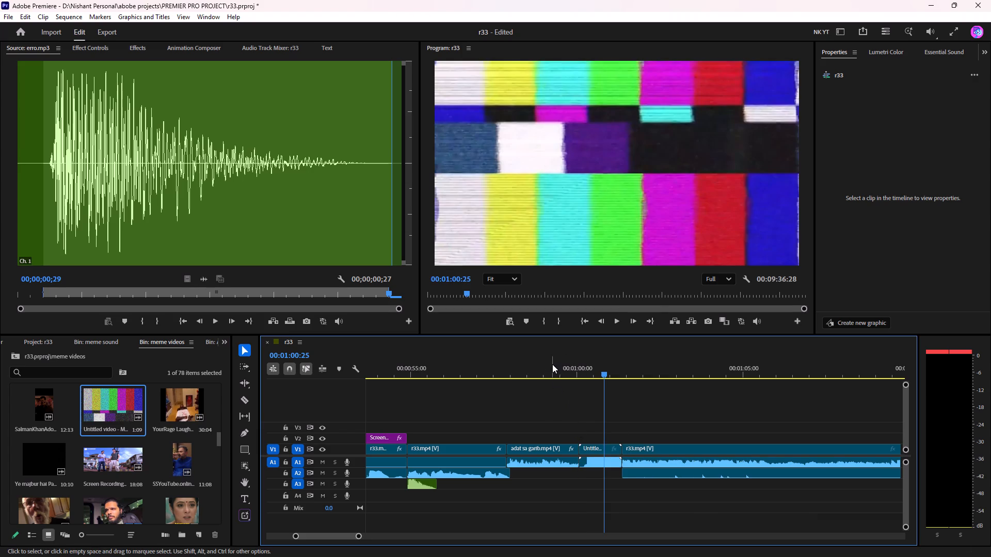
Play back the colour-bars clip in the sequence and undo its insertion after adat sa garib.mp4.
{"action": "left_click", "coordinate": [552, 363]}
{"action": "key", "text": "space"}
{"action": "key", "text": "space"}
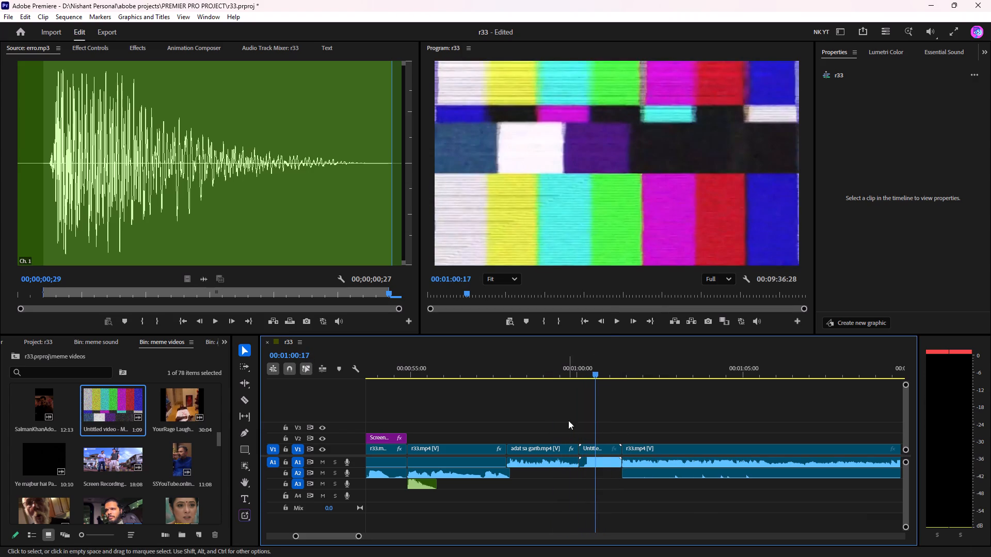
{"action": "left_click_drag", "start_coordinate": [549, 359], "coordinate": [585, 375]}
{"action": "key", "text": "ctrl+z"}
Mark a 20-frame range of the colour-bars Untitled video source clip, starting at 00:00:00:07 where the loud audio begins.
{"action": "double_click", "coordinate": [105, 398]}
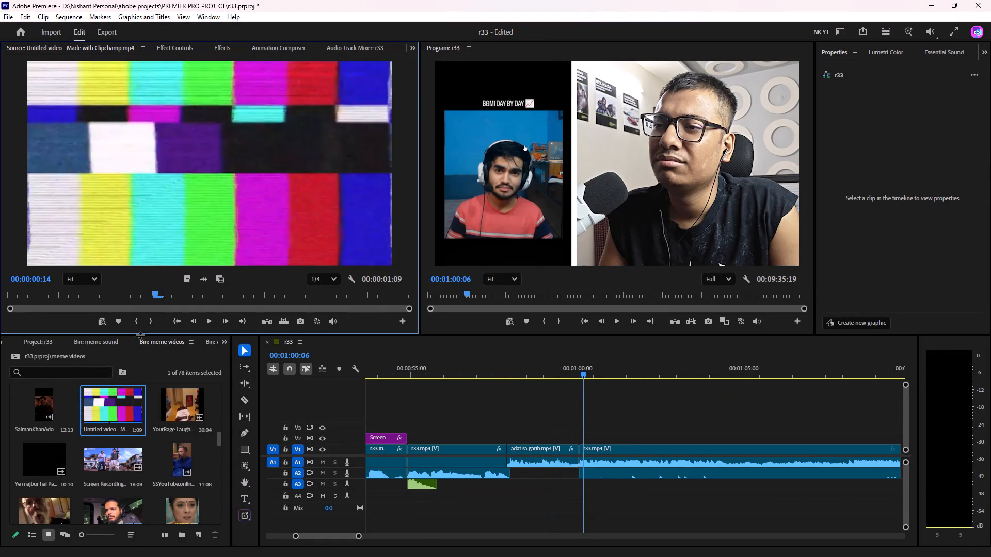
{"action": "left_click", "coordinate": [204, 280]}
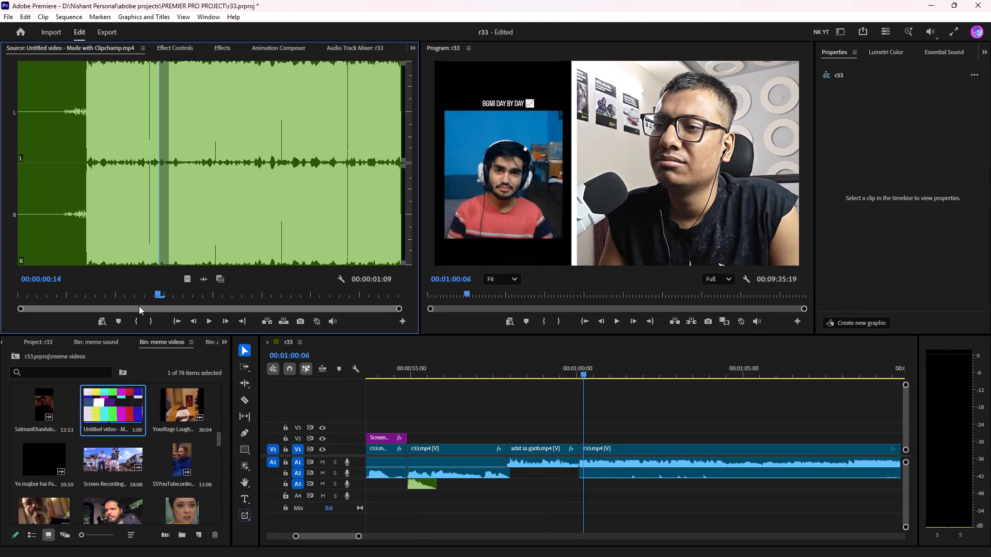
{"action": "left_click_drag", "start_coordinate": [134, 308], "coordinate": [87, 316]}
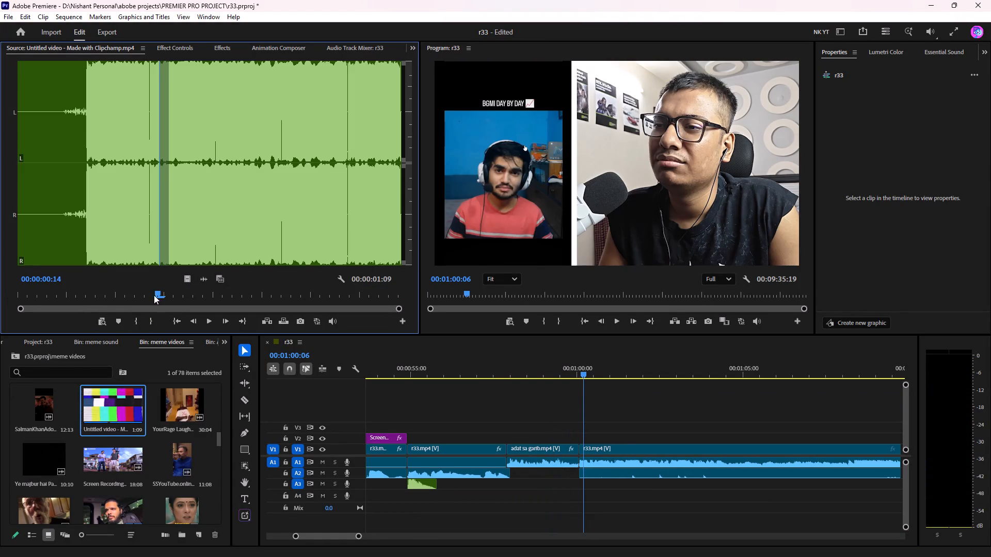
{"action": "left_click_drag", "start_coordinate": [150, 294], "coordinate": [91, 297]}
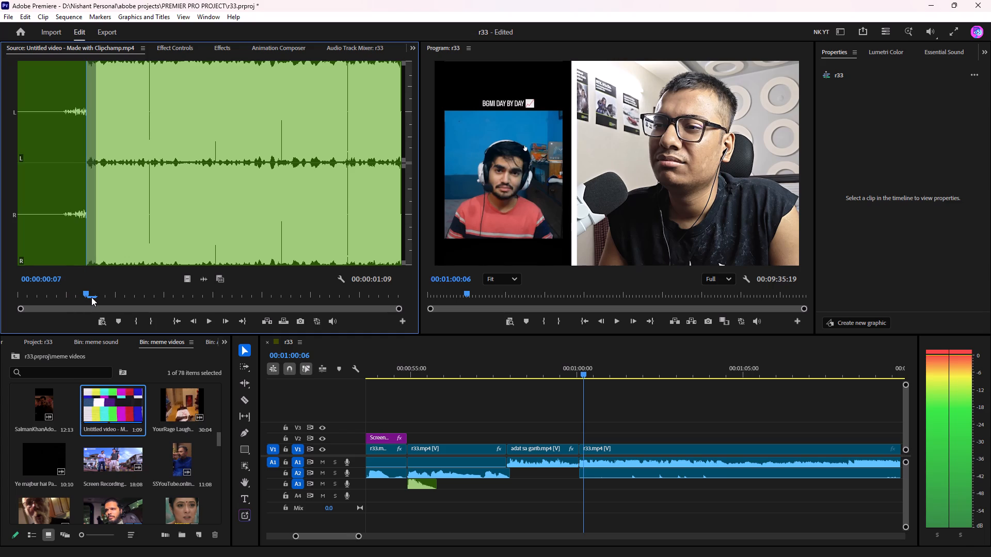
{"action": "key", "text": "i"}
{"action": "left_click_drag", "start_coordinate": [102, 295], "coordinate": [153, 292]}
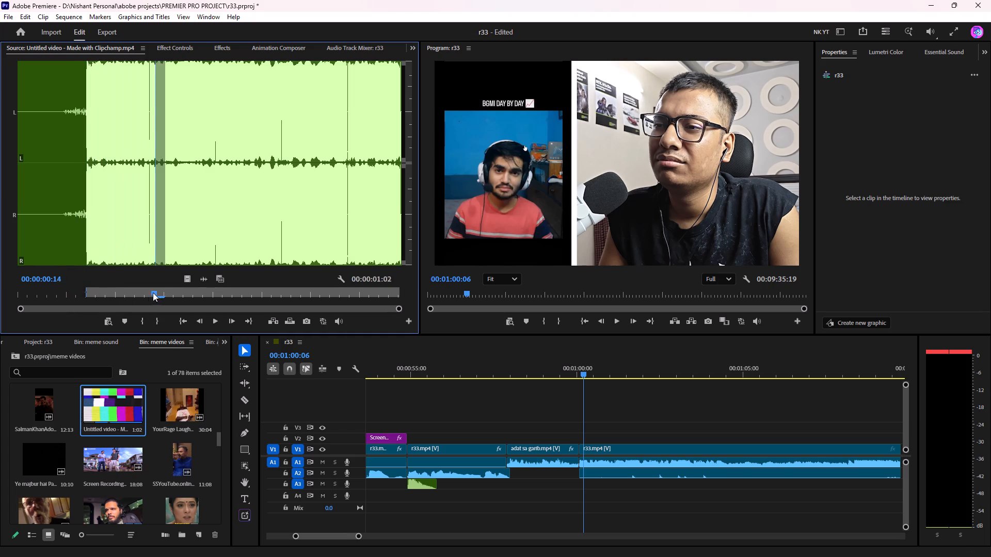
{"action": "left_click_drag", "start_coordinate": [153, 292], "coordinate": [208, 289]}
{"action": "key", "text": "o"}
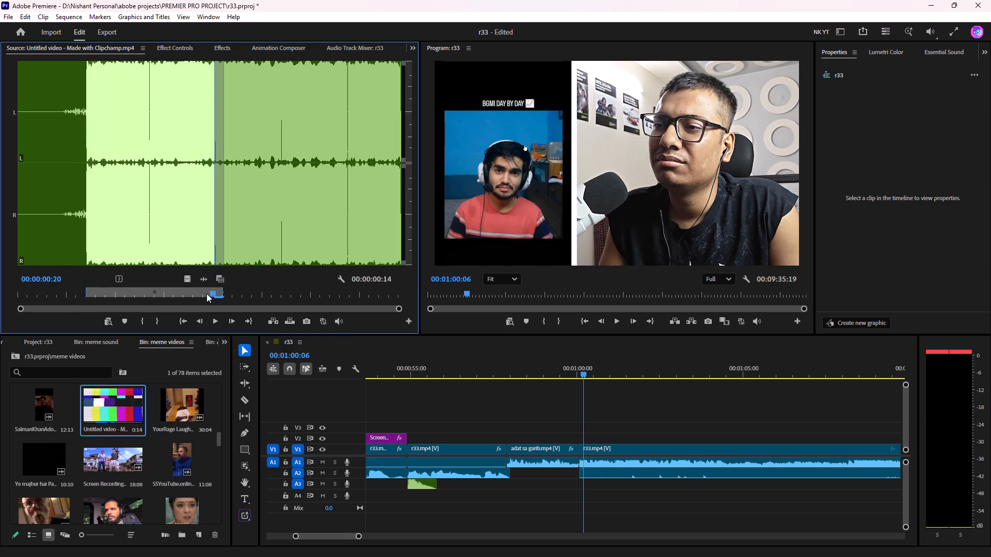
{"action": "left_click_drag", "start_coordinate": [223, 293], "coordinate": [279, 288]}
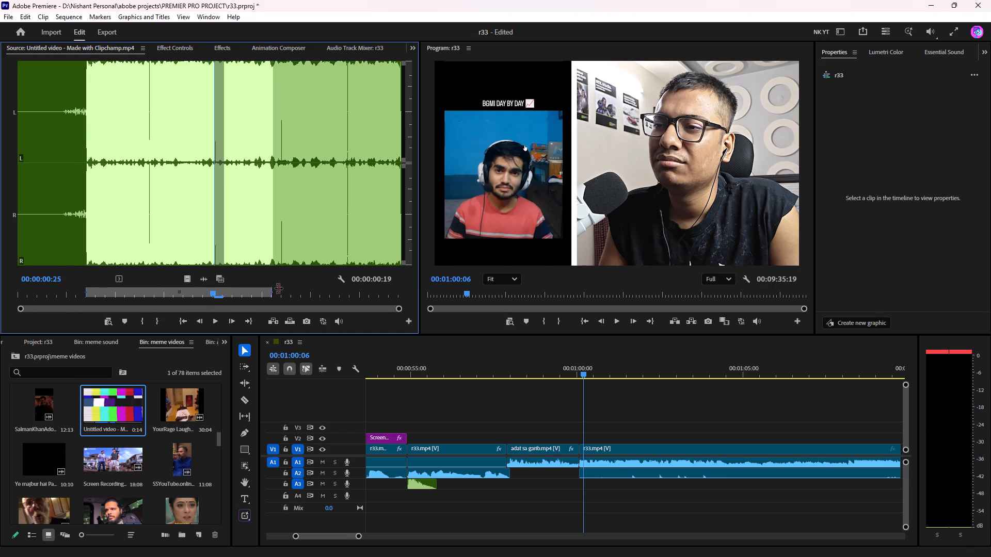
{"action": "left_click_drag", "start_coordinate": [279, 288], "coordinate": [284, 287]}
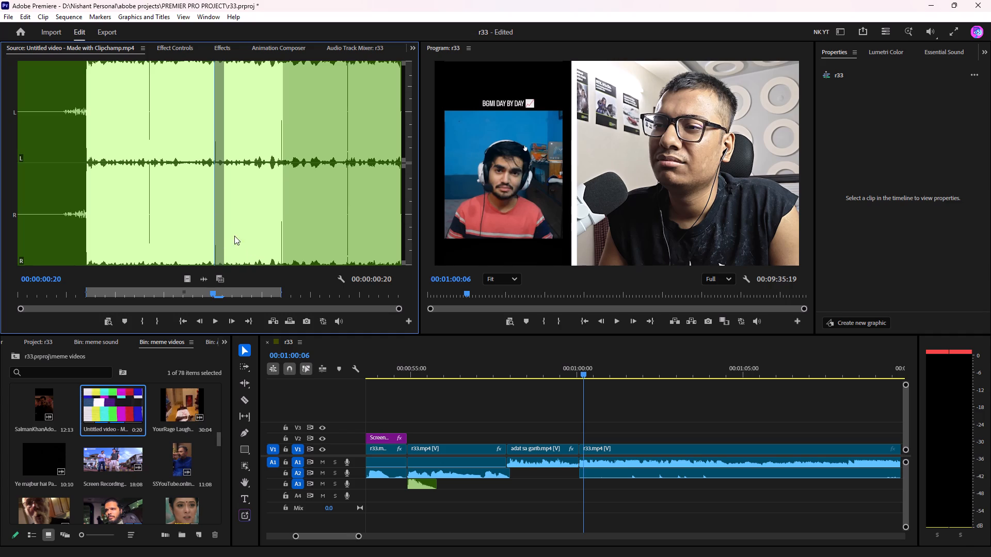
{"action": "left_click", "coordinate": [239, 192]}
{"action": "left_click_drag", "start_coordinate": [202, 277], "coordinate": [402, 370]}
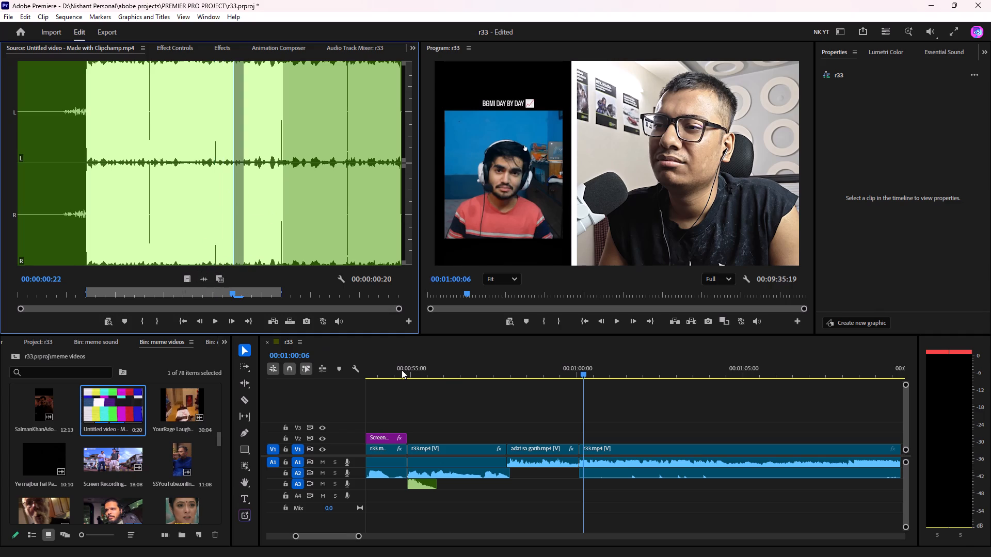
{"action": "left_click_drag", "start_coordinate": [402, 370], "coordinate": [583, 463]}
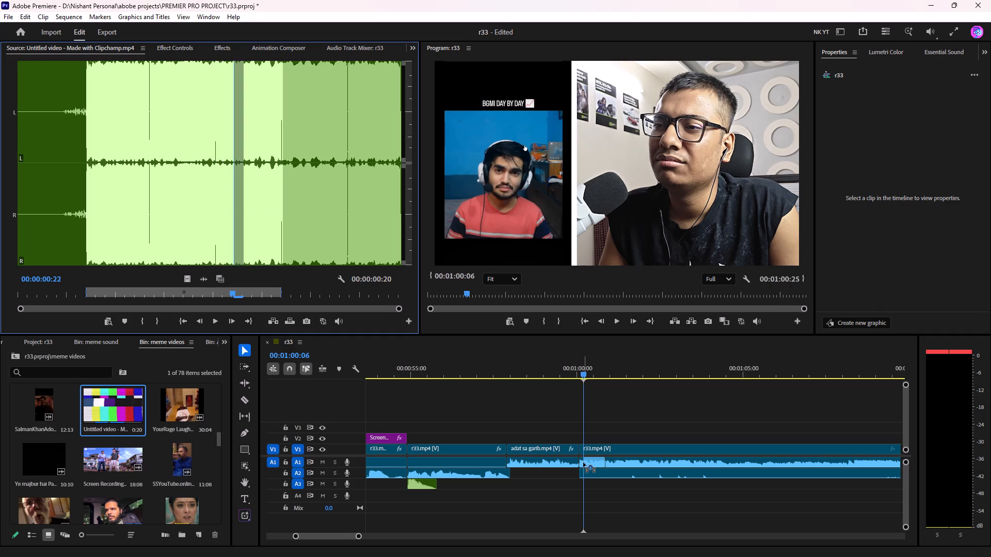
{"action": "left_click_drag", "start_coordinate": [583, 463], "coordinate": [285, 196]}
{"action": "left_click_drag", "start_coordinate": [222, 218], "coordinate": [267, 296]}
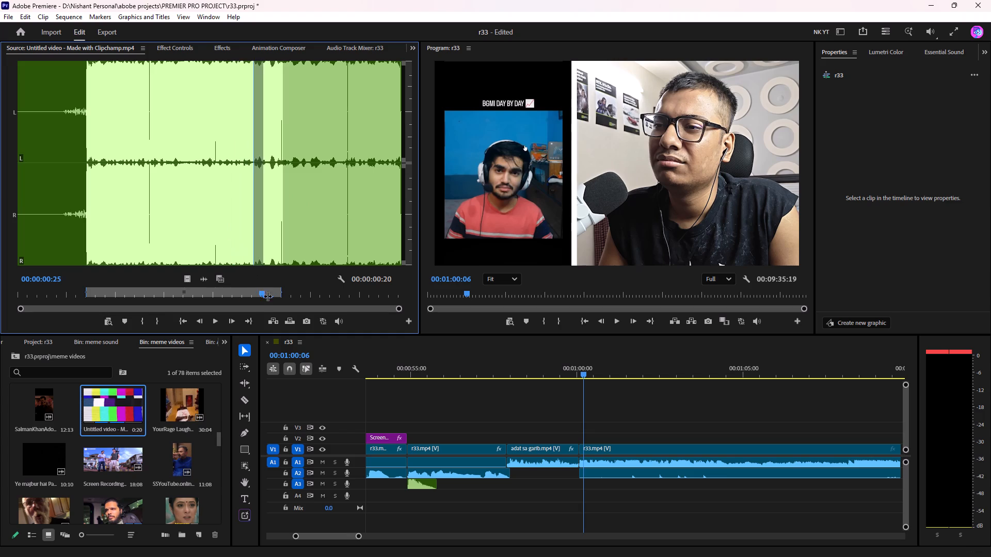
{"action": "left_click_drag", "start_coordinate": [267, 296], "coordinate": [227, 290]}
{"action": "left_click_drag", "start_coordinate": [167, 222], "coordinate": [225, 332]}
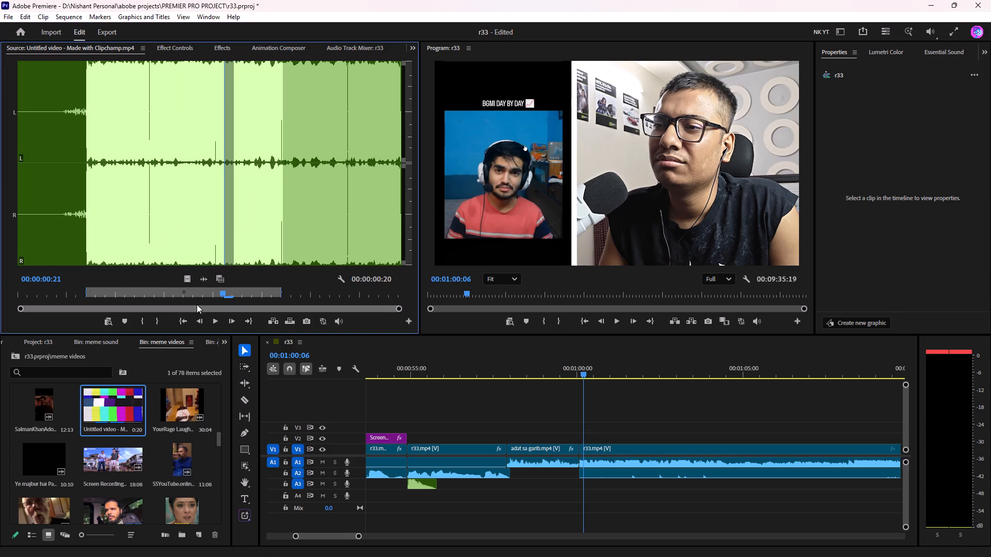
Insert the marked colour-bars range, video and audio, between adat sa garib.mp4 and the following r33.mp4 clip on V1.
{"action": "left_click", "coordinate": [186, 277]}
{"action": "left_click_drag", "start_coordinate": [203, 200], "coordinate": [591, 458]}
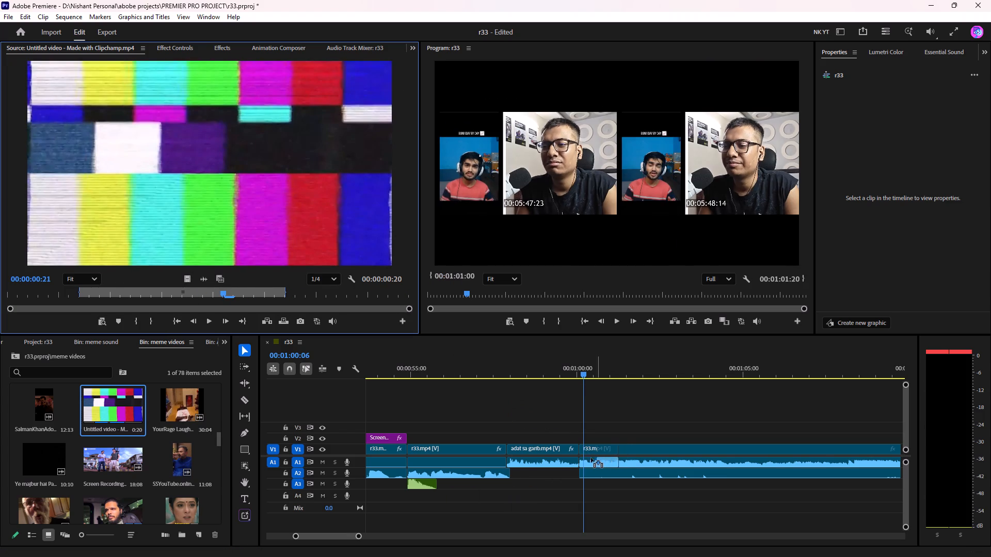
{"action": "left_click_drag", "start_coordinate": [591, 458], "coordinate": [577, 457]}
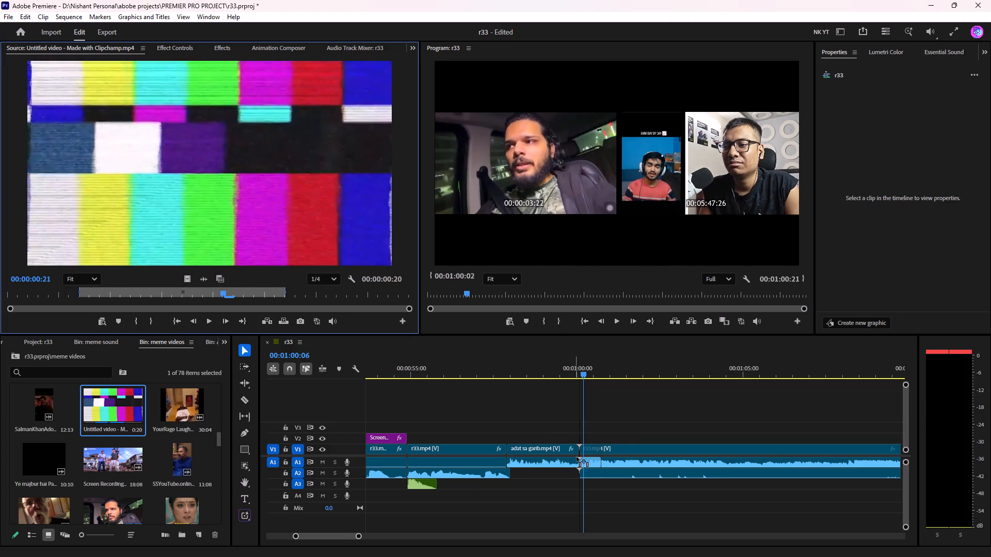
{"action": "left_click_drag", "start_coordinate": [577, 457], "coordinate": [579, 456]}
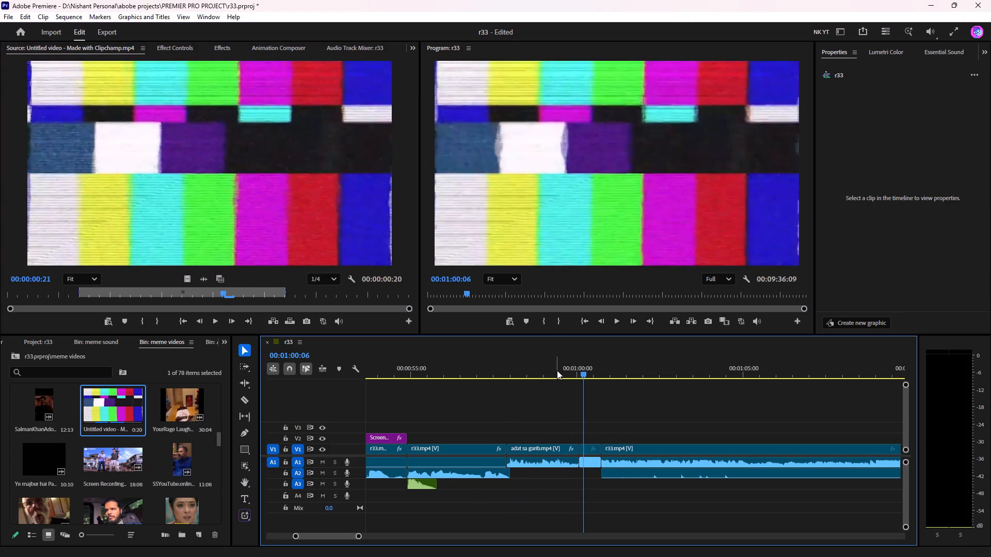
Play back the change from adat sa garib.mp4 through the colour bars to r33.mp4 to check its timing.
{"action": "left_click", "coordinate": [557, 372]}
{"action": "key", "text": "space"}
{"action": "key", "text": "space"}
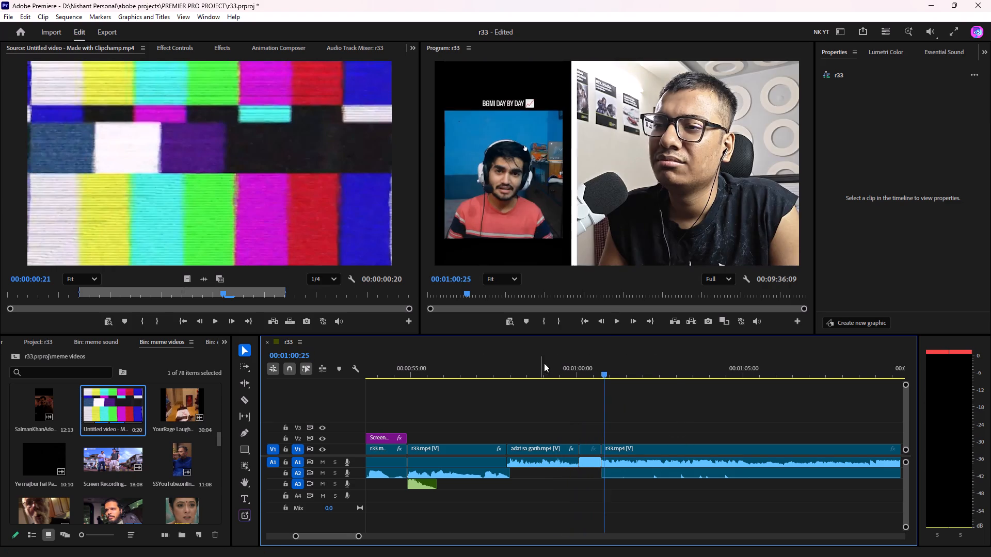
{"action": "left_click", "coordinate": [561, 369]}
{"action": "key", "text": "space"}
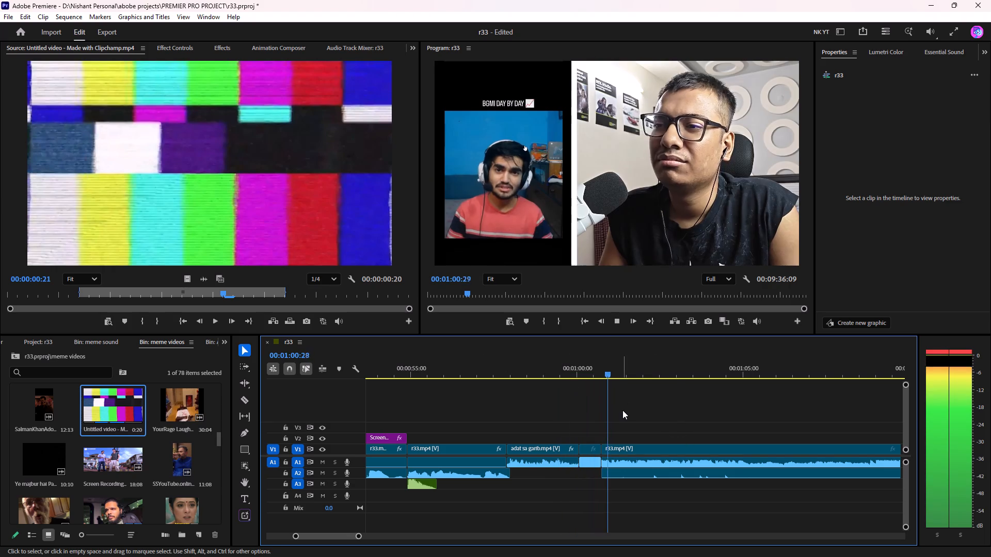
{"action": "left_click_drag", "start_coordinate": [583, 370], "coordinate": [558, 376]}
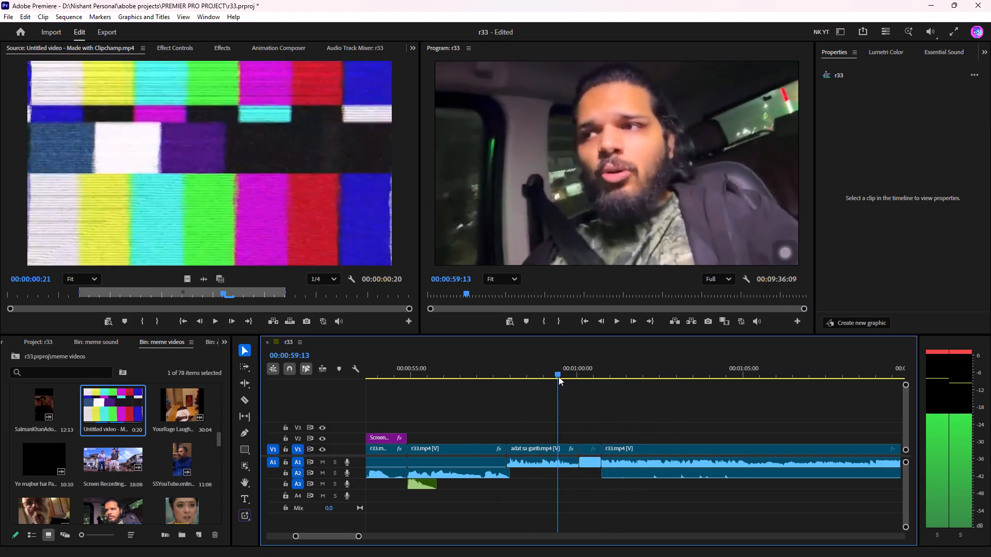
{"action": "left_click_drag", "start_coordinate": [558, 376], "coordinate": [561, 376]}
{"action": "key", "text": "space"}
{"action": "key", "text": "space"}
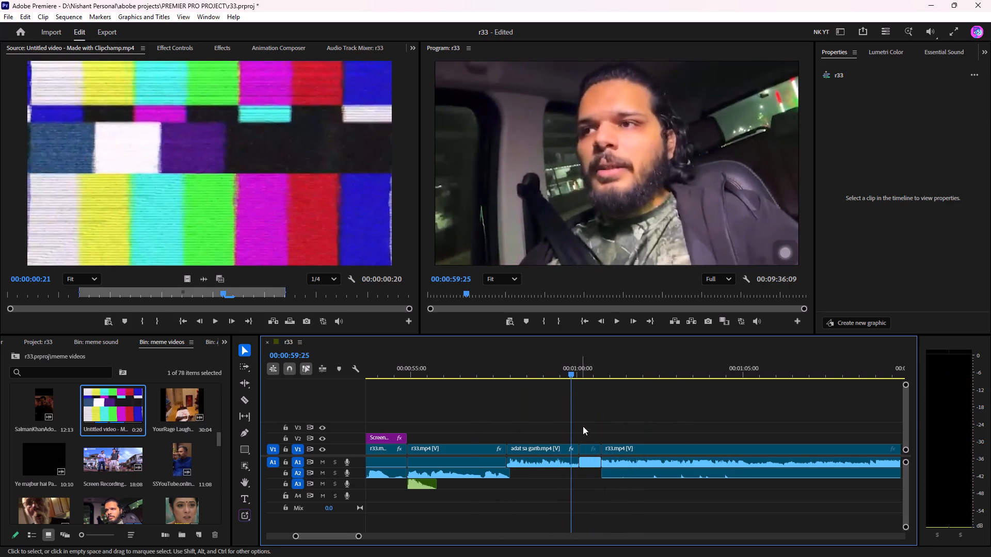
{"action": "left_click", "coordinate": [536, 365]}
{"action": "key", "text": "space"}
{"action": "key", "text": "space"}
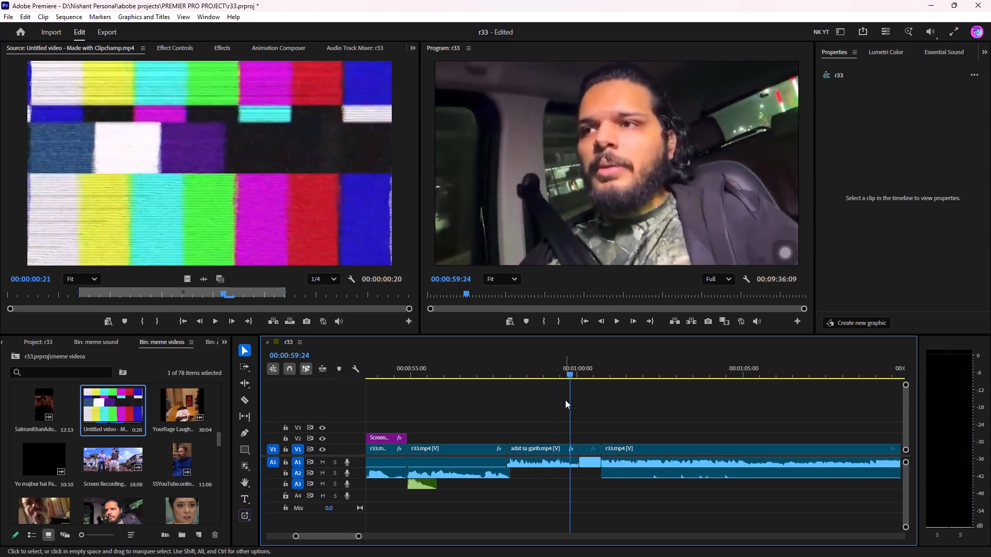
Trim the end of adat sa garib.mp4 back to 00:00:59:24 and close the gap before the colour-bars clip.
{"action": "left_click", "coordinate": [560, 449]}
{"action": "left_click_drag", "start_coordinate": [578, 450], "coordinate": [570, 451]}
{"action": "left_click", "coordinate": [574, 451]}
{"action": "key", "text": "BackSpace"}
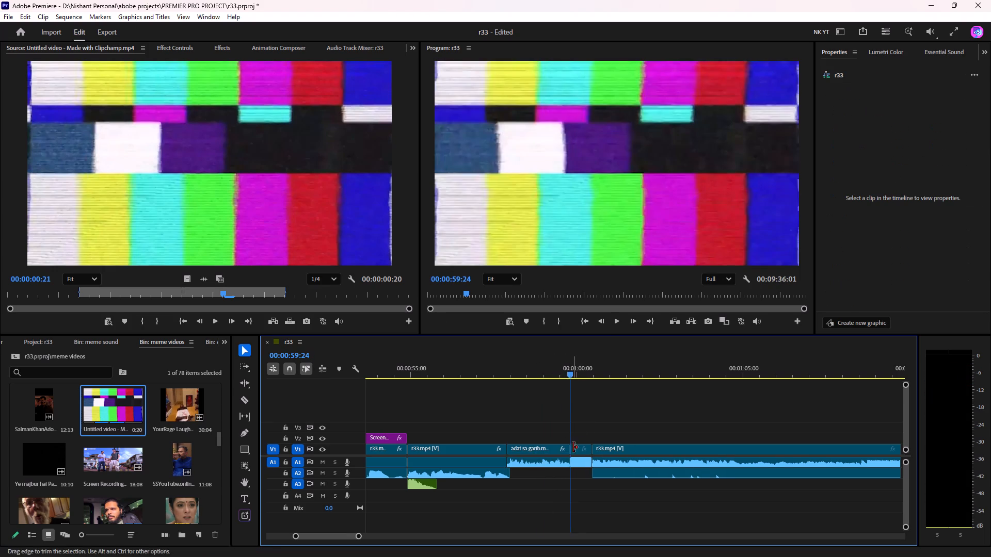
Play back and scrub the cut from adat sa garib.mp4 to the colour bars, stopping at 00:00:59:21.
{"action": "left_click", "coordinate": [533, 375]}
{"action": "key", "text": "space"}
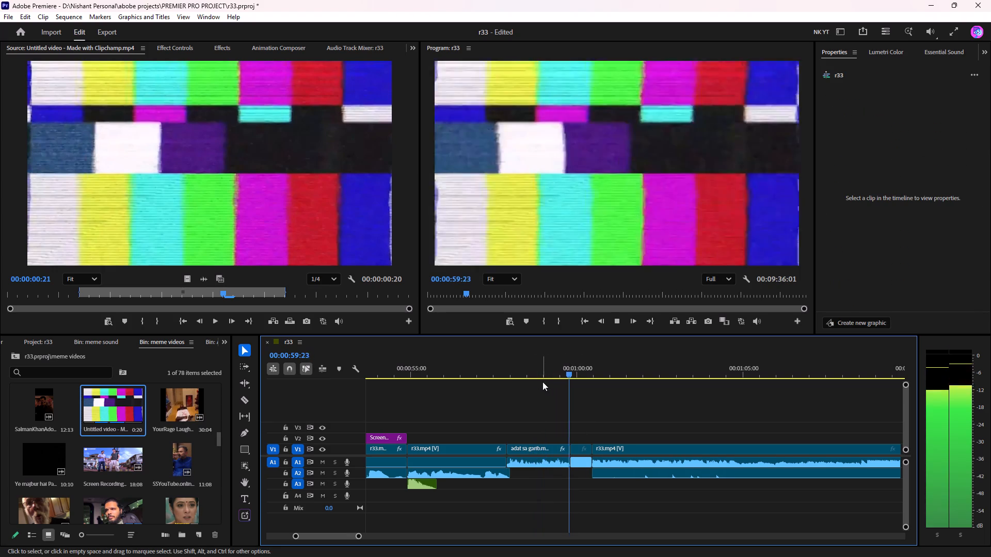
{"action": "key", "text": "space"}
{"action": "left_click", "coordinate": [556, 370]}
{"action": "key", "text": "space"}
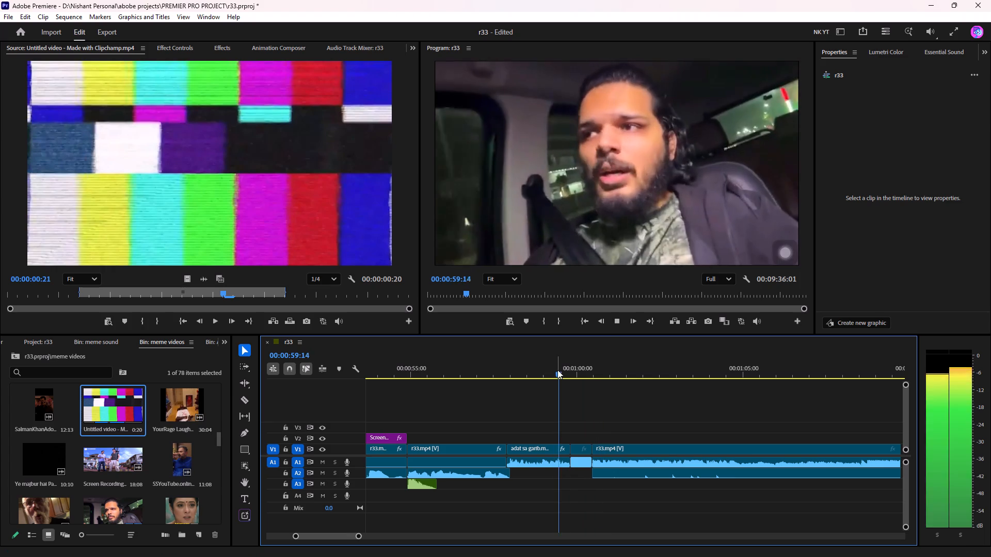
{"action": "key", "text": "space"}
{"action": "key", "text": "space"}
{"action": "key", "text": "space"}
{"action": "left_click_drag", "start_coordinate": [561, 363], "coordinate": [561, 365]}
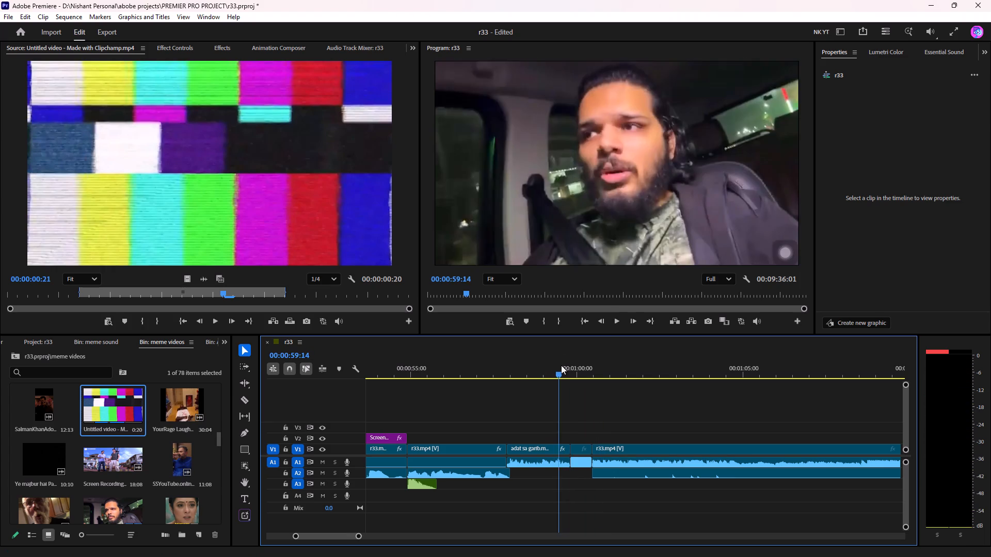
{"action": "left_click_drag", "start_coordinate": [561, 365], "coordinate": [569, 366]}
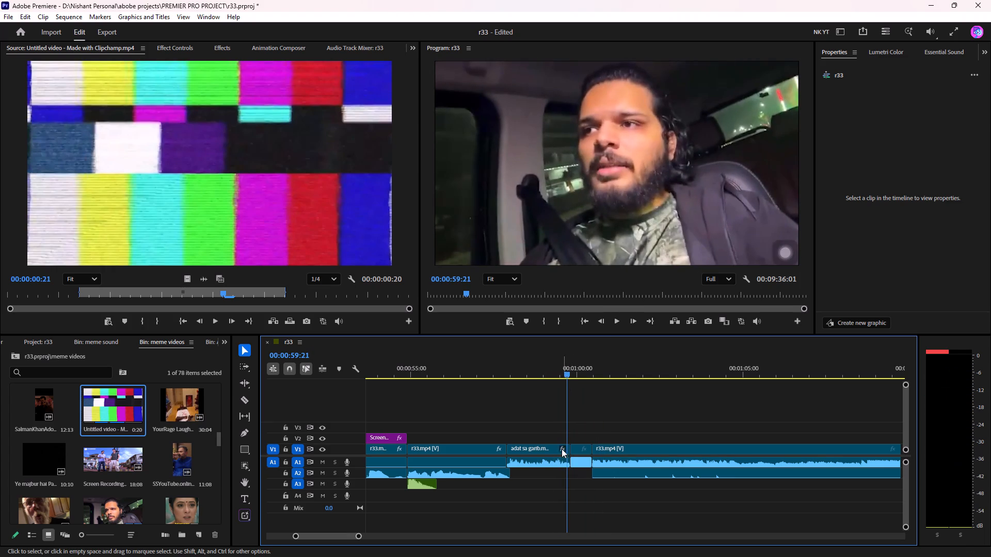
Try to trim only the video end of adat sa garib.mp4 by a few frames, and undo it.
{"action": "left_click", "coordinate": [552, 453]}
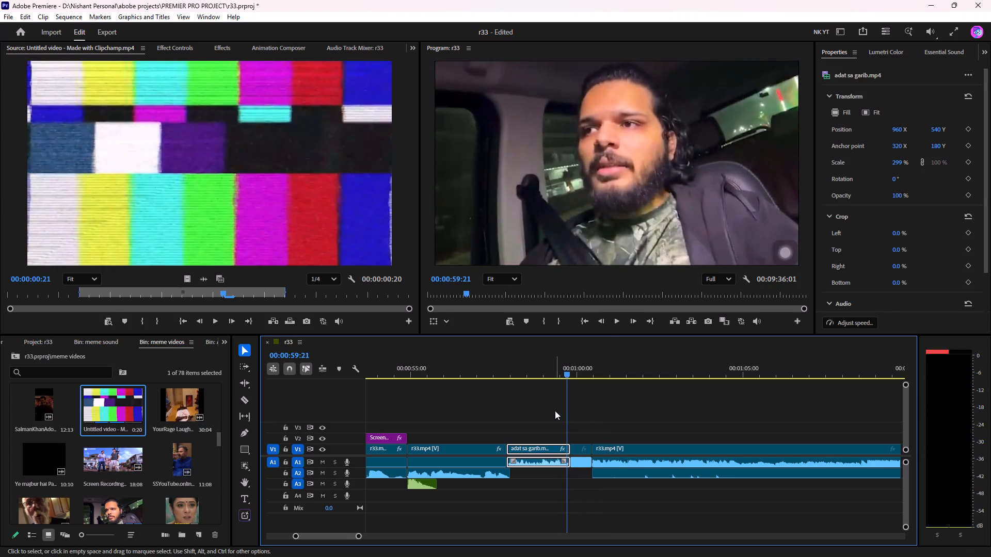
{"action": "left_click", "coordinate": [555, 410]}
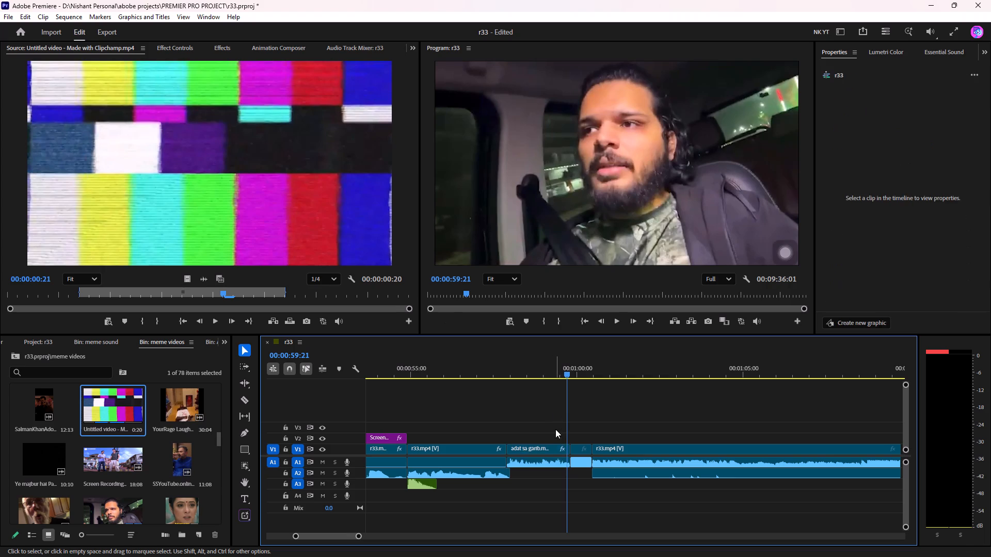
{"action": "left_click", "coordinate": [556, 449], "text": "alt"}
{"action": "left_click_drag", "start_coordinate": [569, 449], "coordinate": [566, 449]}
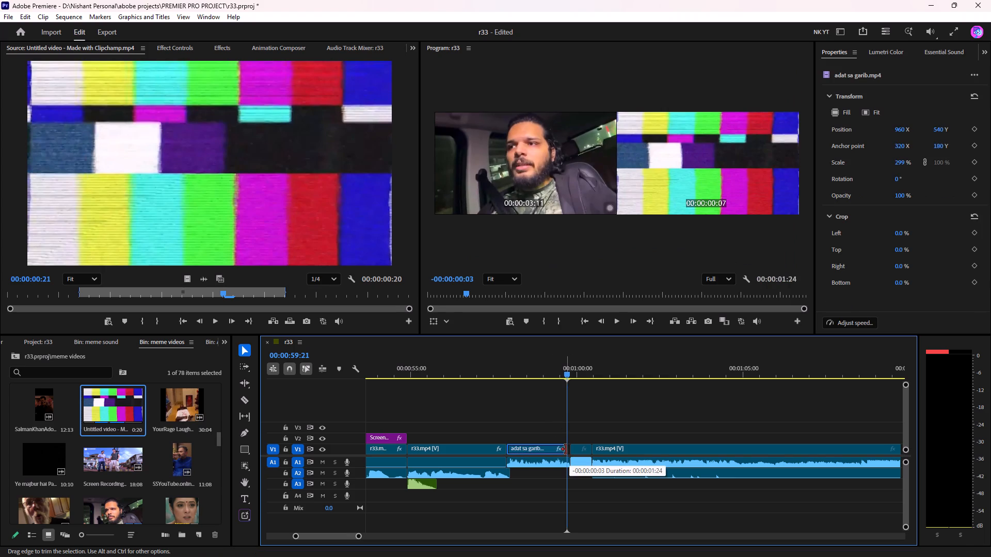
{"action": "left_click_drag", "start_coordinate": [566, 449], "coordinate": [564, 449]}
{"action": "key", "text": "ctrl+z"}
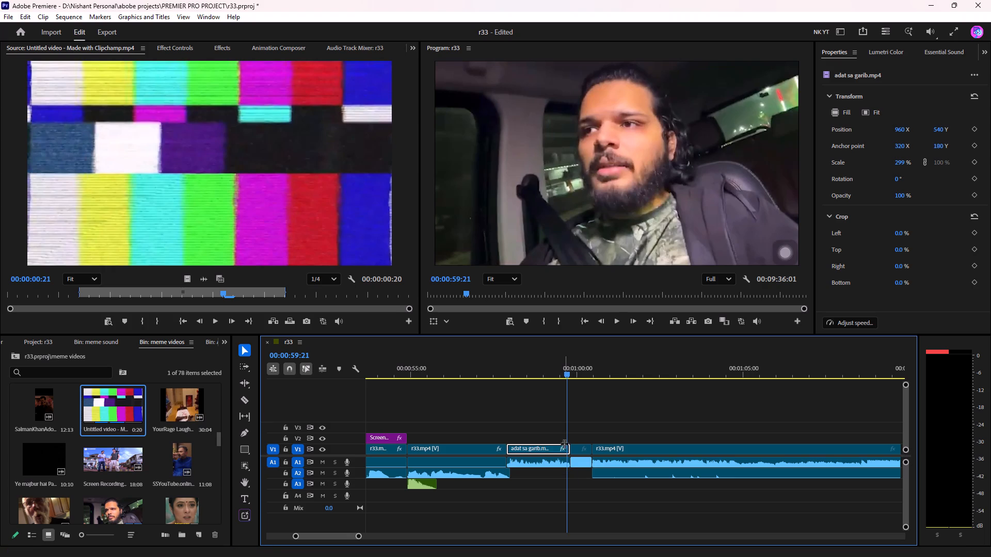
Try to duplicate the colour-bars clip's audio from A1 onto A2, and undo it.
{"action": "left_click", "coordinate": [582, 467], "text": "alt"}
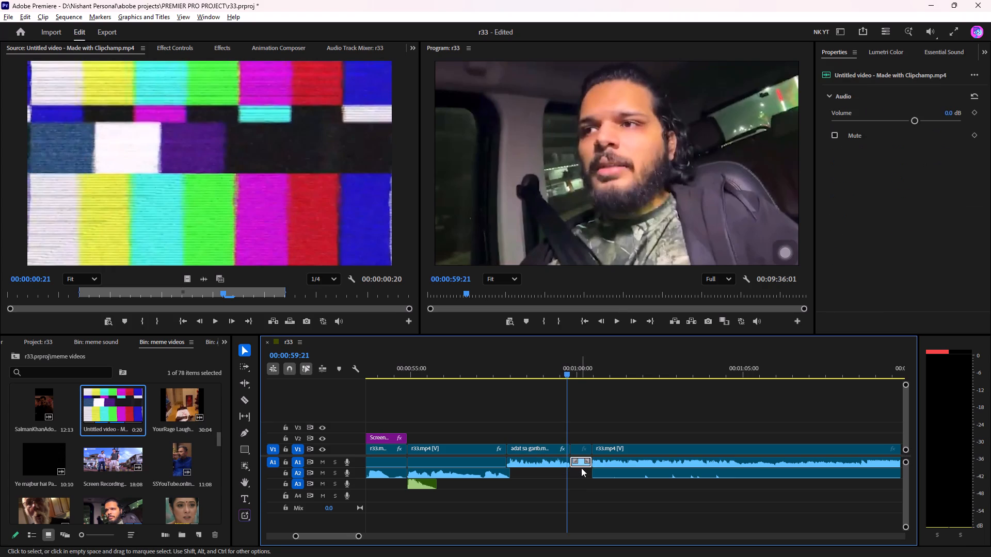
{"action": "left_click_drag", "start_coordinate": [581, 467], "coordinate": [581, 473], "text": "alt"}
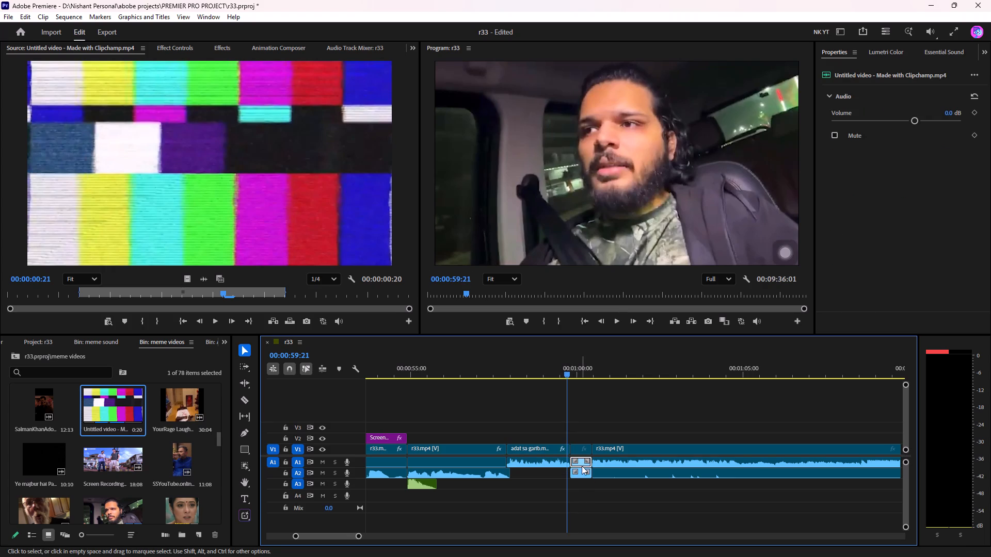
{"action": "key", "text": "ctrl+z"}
Move the colour-bars clip's audio from A1 straight down to A2.
{"action": "left_click_drag", "start_coordinate": [580, 462], "coordinate": [581, 472]}
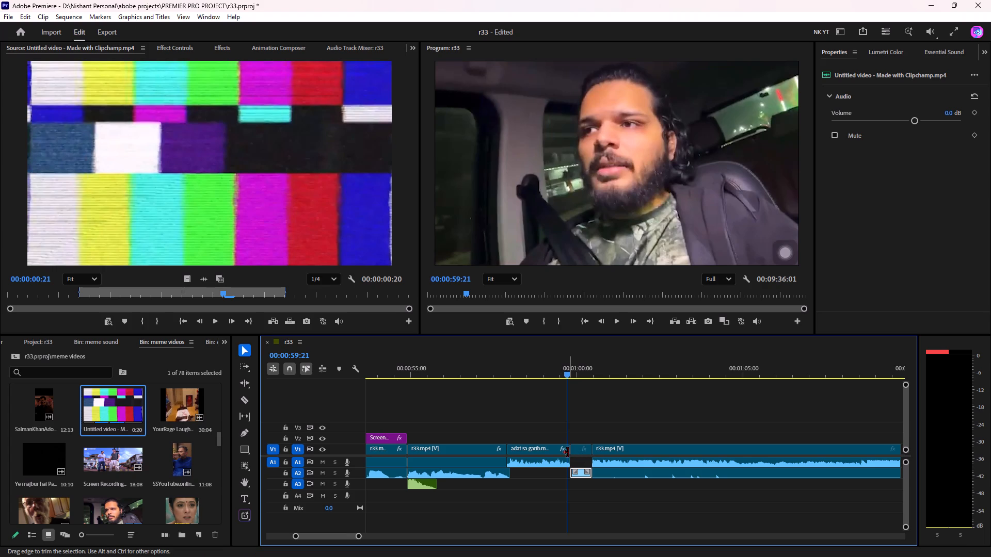
Move the colour-bars clip and its A2 audio two frames earlier to start at 00:00:59:22, and play back the cut.
{"action": "scroll", "coordinate": [577, 463], "scroll_direction": "up", "scroll_amount": 4, "text": "ctrl"}
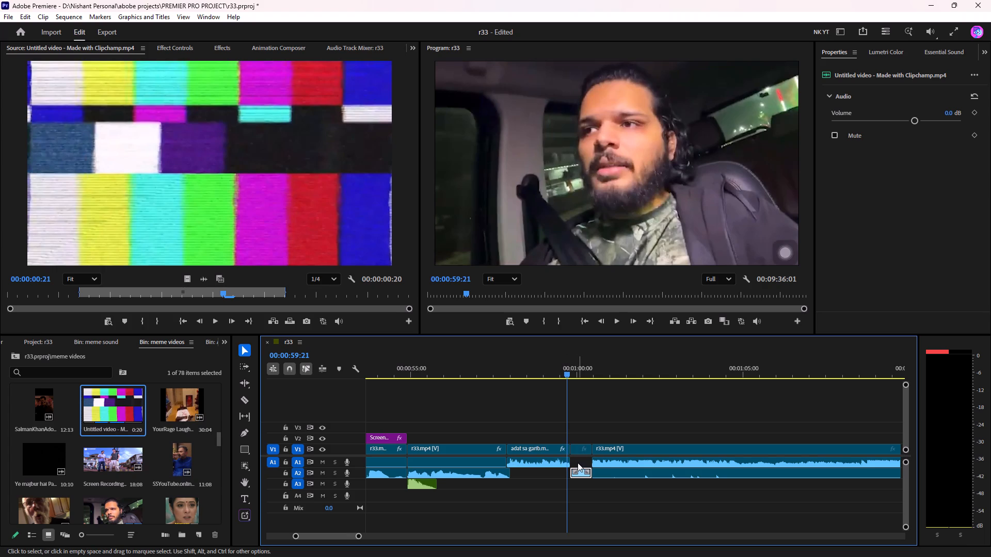
{"action": "scroll", "coordinate": [575, 463], "scroll_direction": "up", "scroll_amount": 9, "text": "alt"}
{"action": "left_click", "coordinate": [540, 449]}
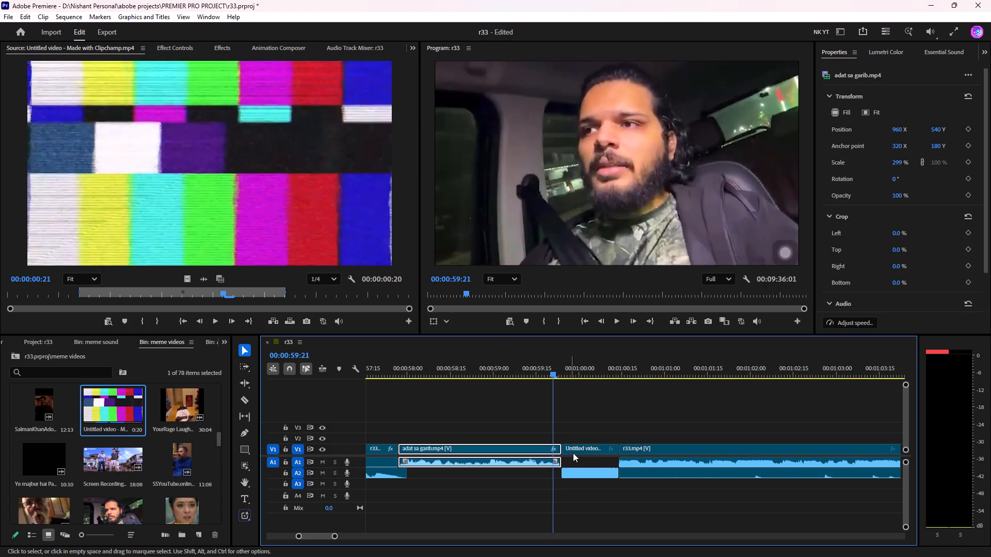
{"action": "left_click", "coordinate": [582, 452]}
{"action": "left_click", "coordinate": [581, 449]}
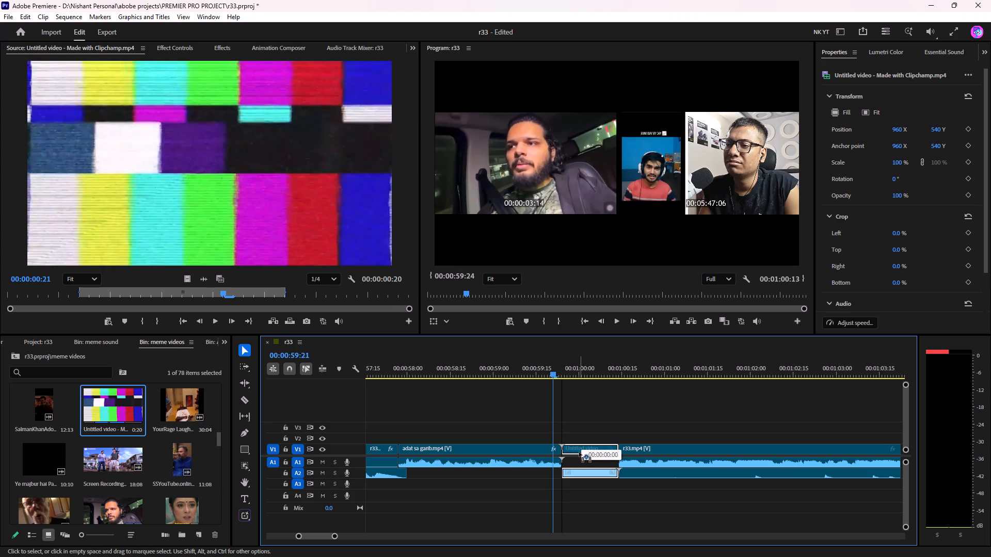
{"action": "key", "text": "Right"}
{"action": "left_click_drag", "start_coordinate": [579, 448], "coordinate": [580, 450]}
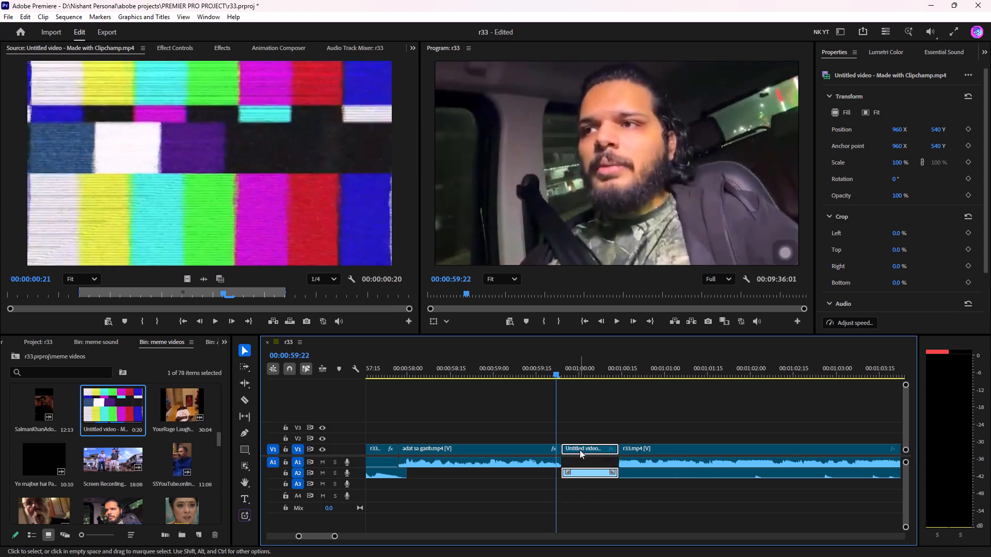
{"action": "left_click_drag", "start_coordinate": [580, 450], "coordinate": [573, 451]}
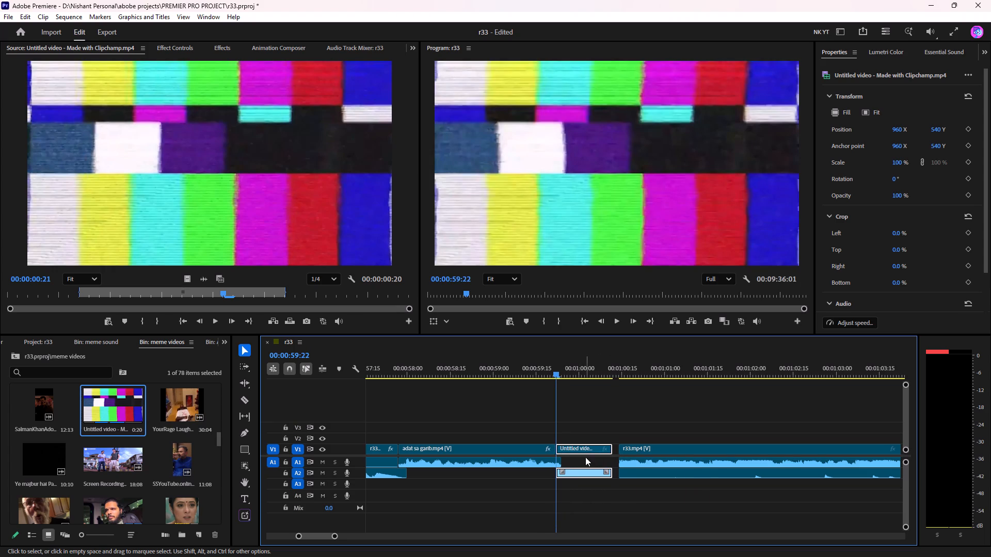
{"action": "left_click", "coordinate": [535, 370]}
{"action": "key", "text": "space"}
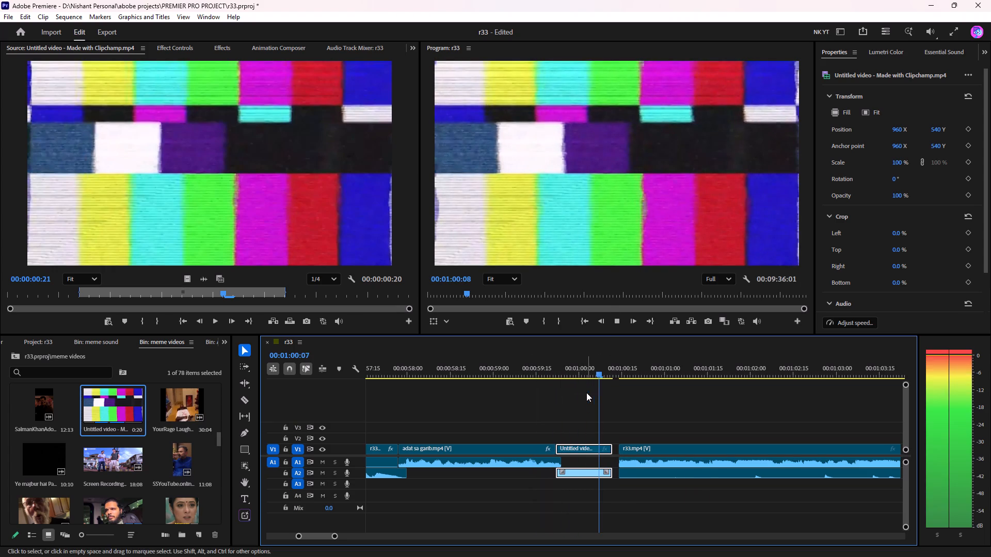
{"action": "key", "text": "space"}
{"action": "left_click", "coordinate": [532, 365]}
{"action": "key", "text": "space"}
{"action": "key", "text": "space"}
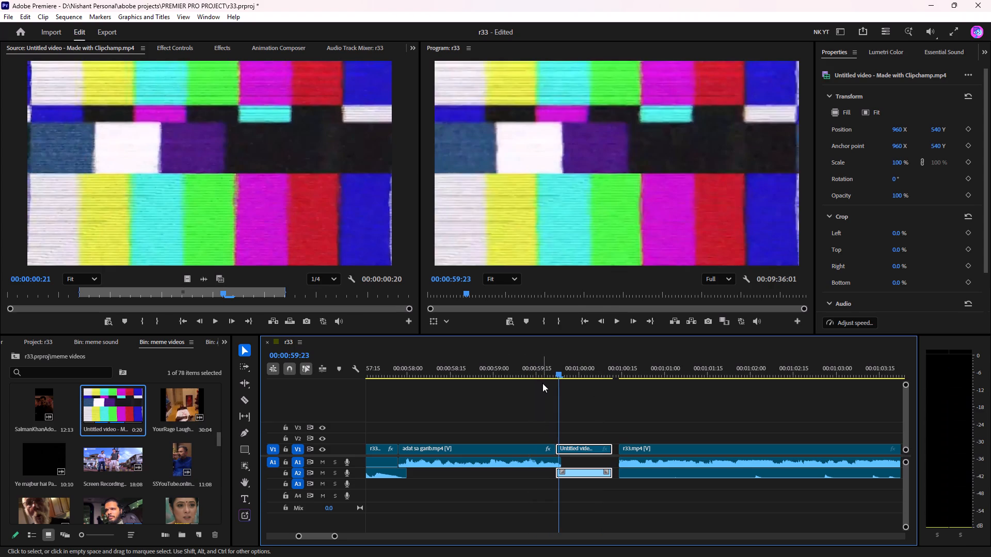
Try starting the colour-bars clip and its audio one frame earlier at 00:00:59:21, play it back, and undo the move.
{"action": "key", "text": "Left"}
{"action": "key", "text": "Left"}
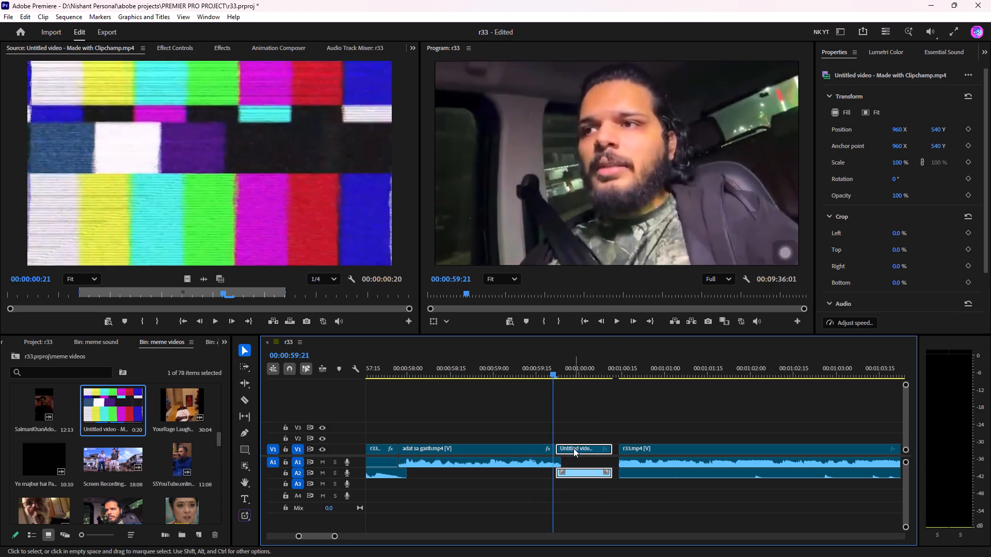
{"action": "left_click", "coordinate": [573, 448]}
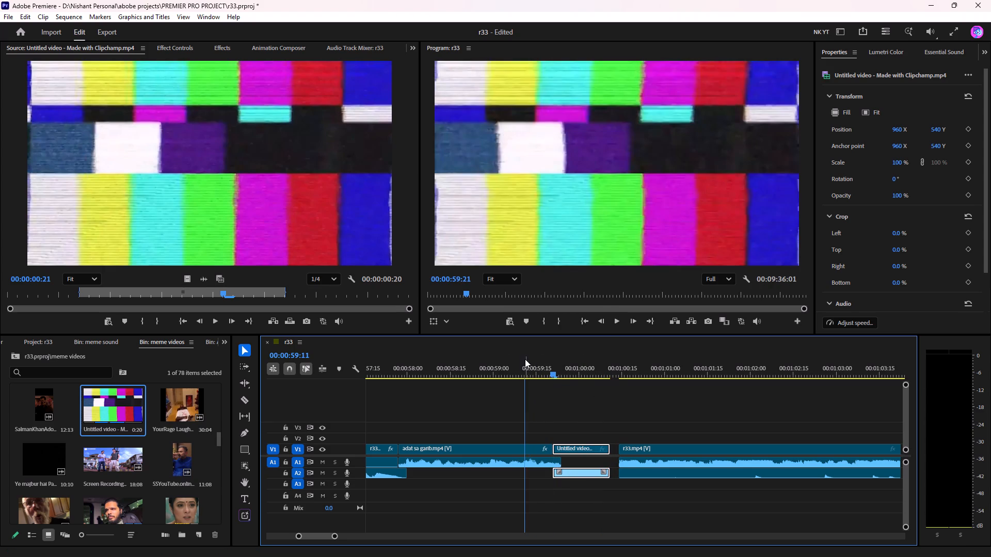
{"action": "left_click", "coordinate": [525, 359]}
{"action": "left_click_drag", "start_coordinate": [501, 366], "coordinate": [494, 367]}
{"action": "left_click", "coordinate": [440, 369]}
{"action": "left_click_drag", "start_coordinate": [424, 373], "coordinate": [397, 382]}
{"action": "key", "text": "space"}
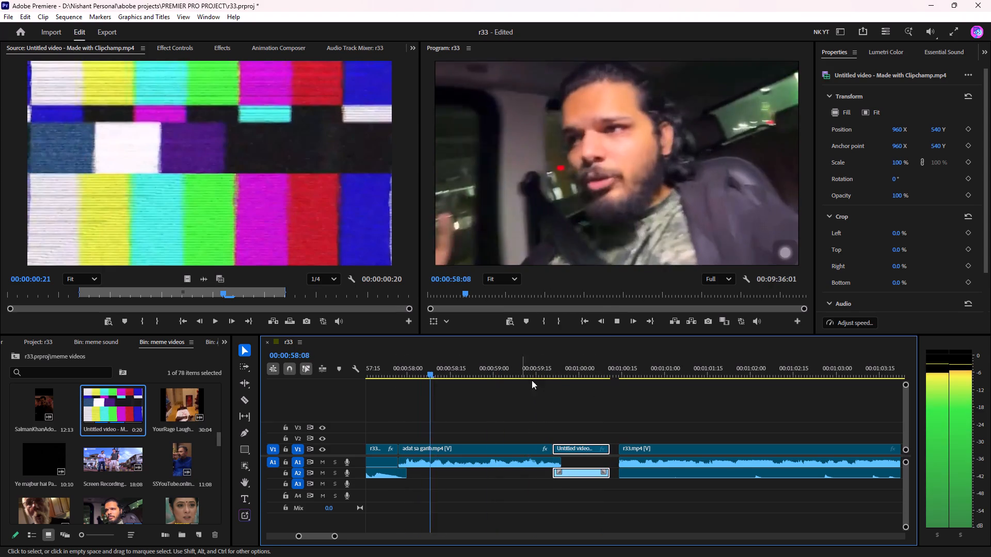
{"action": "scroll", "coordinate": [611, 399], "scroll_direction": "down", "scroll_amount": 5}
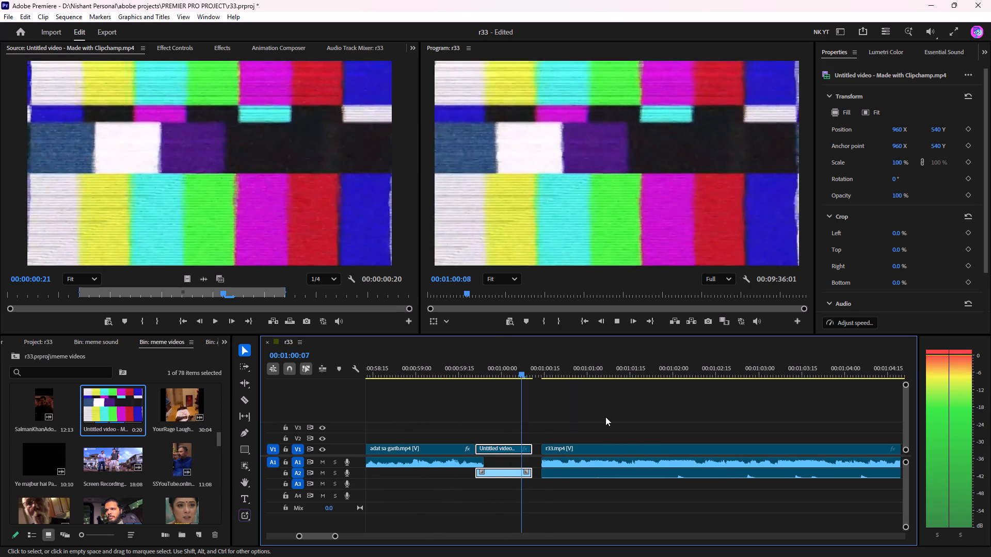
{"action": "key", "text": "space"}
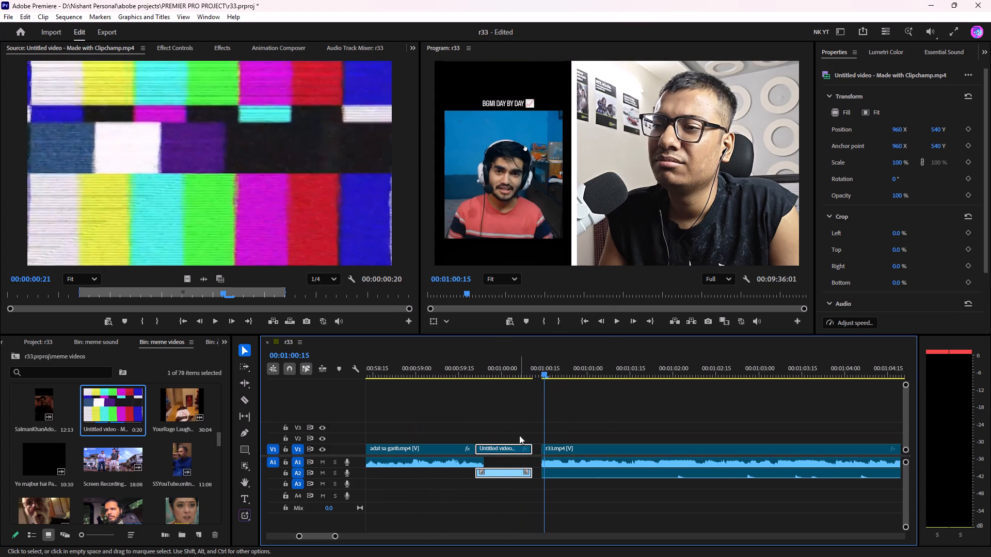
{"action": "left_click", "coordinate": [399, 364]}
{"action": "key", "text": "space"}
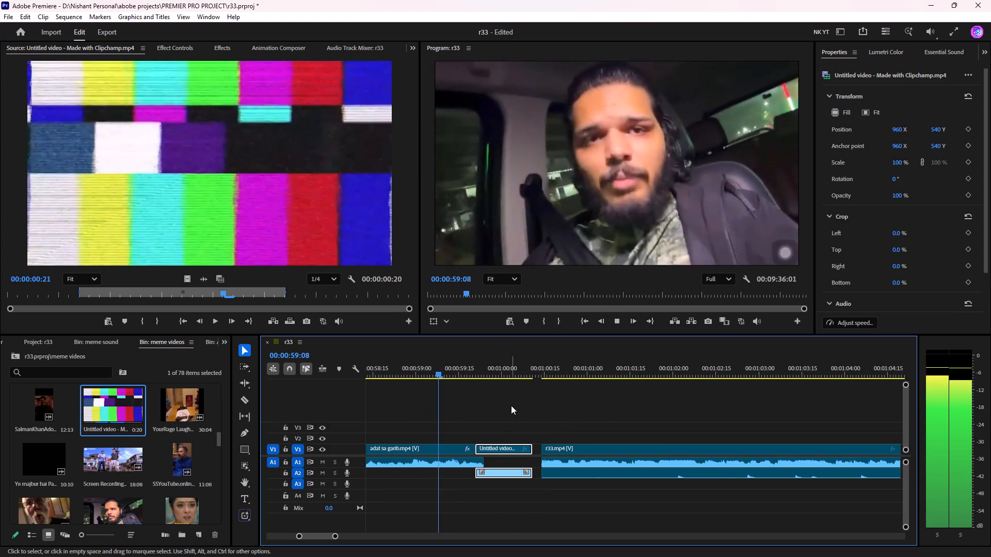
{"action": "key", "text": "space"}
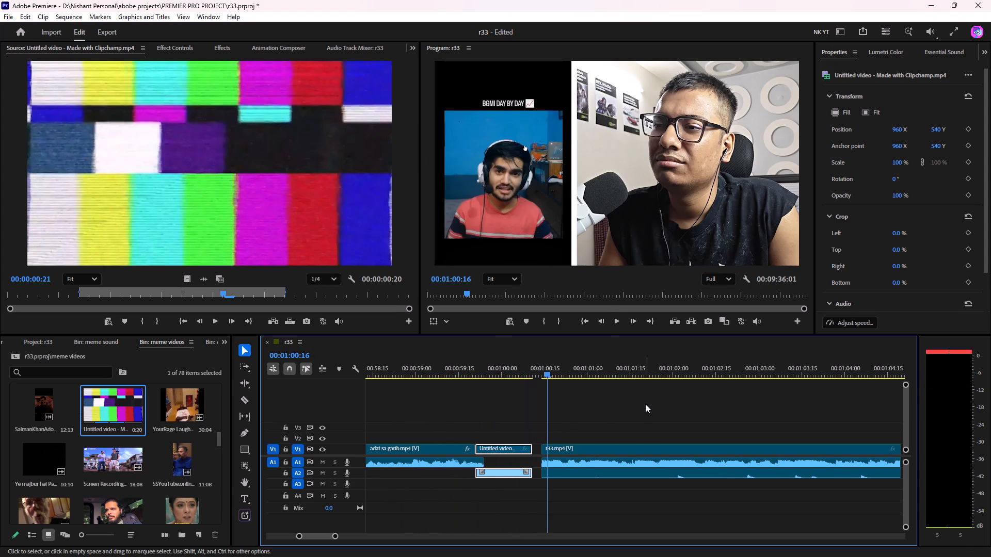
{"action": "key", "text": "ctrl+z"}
Play back the transition and close the gap between the colour-bars clip and the following r33.mp4 clip.
{"action": "left_click", "coordinate": [407, 373]}
{"action": "key", "text": "space"}
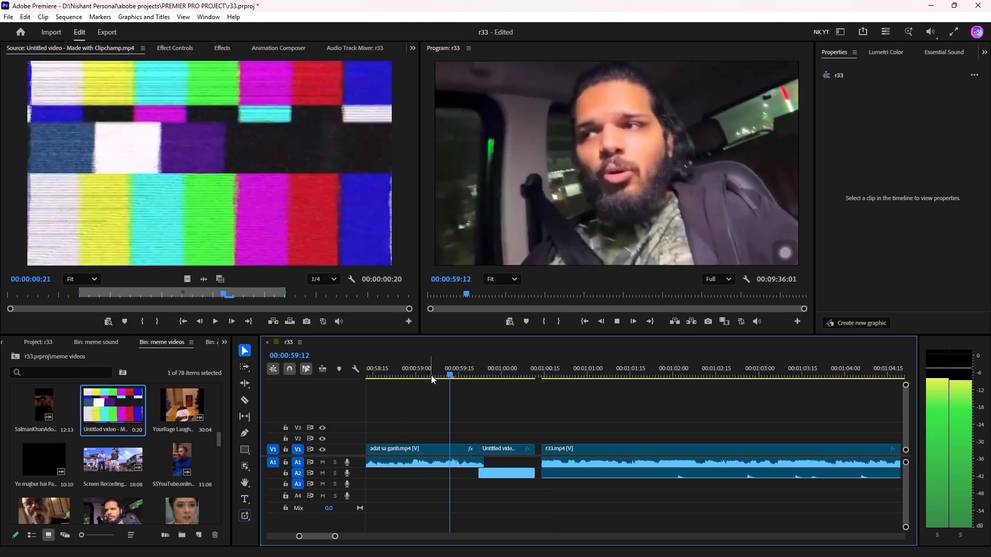
{"action": "key", "text": "space"}
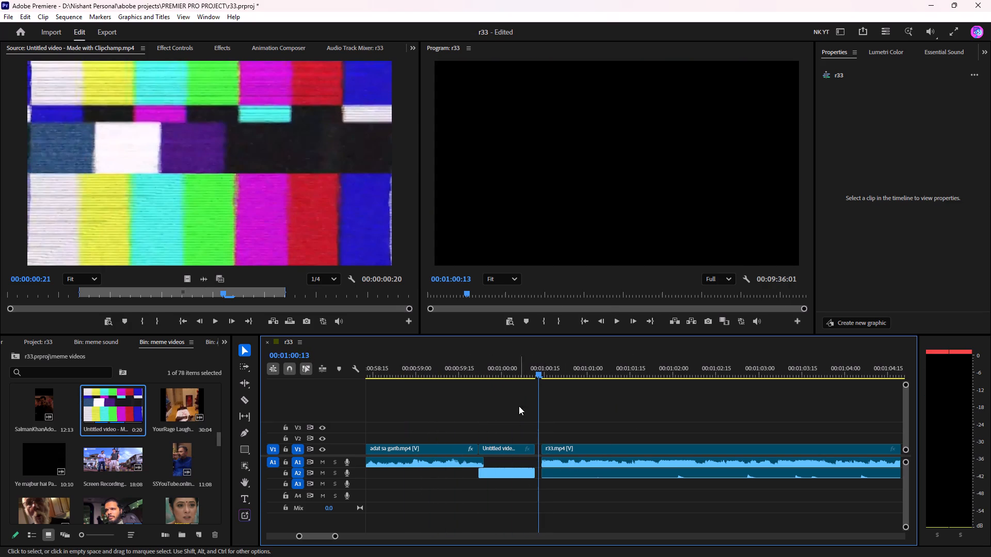
{"action": "left_click", "coordinate": [506, 371]}
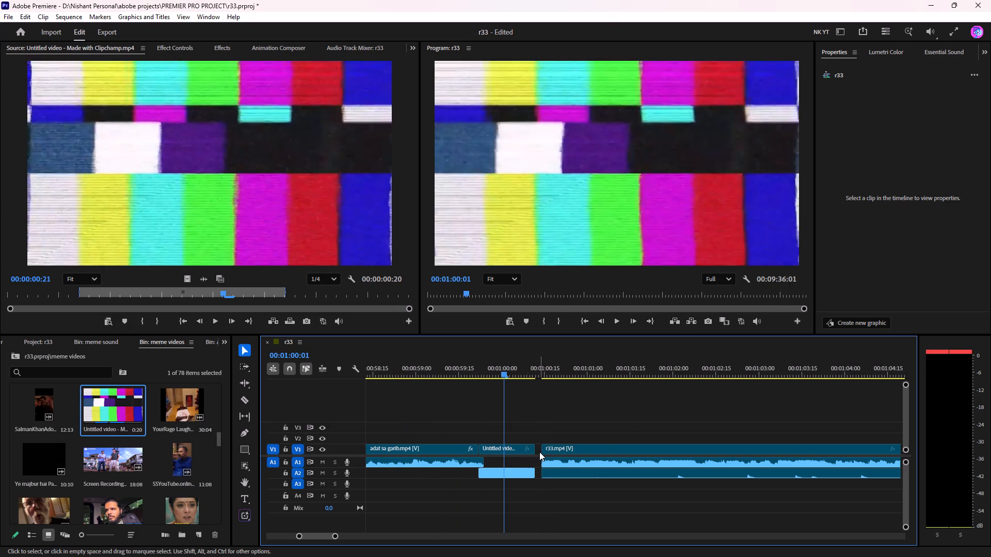
{"action": "left_click", "coordinate": [536, 452]}
{"action": "key", "text": "BackSpace"}
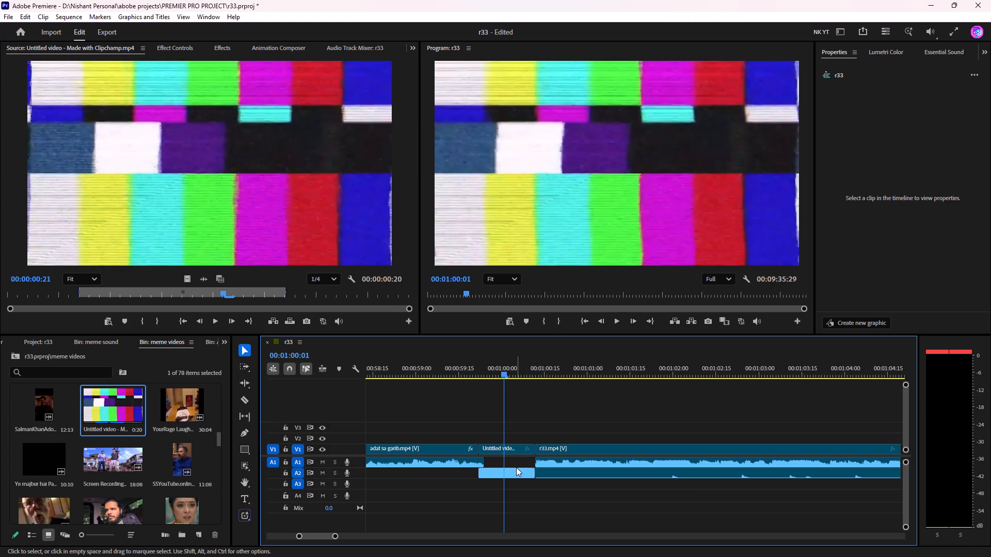
Play back the lead-up to the colour-bars cut from about 00:00:56, and the zoomed laughing reaction up to 00:00:49:08.
{"action": "left_click_drag", "start_coordinate": [482, 365], "coordinate": [485, 393]}
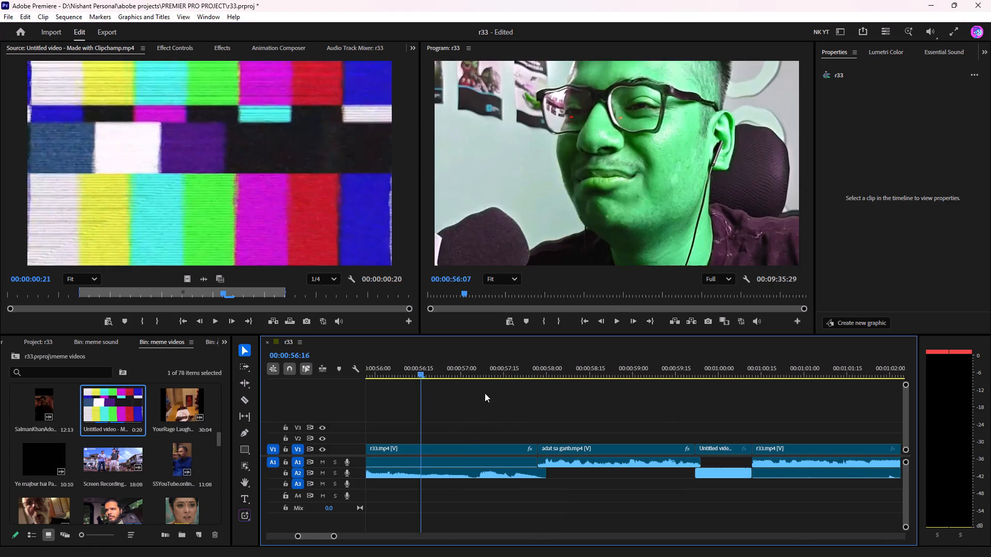
{"action": "left_click_drag", "start_coordinate": [485, 393], "coordinate": [468, 395]}
{"action": "key", "text": "space"}
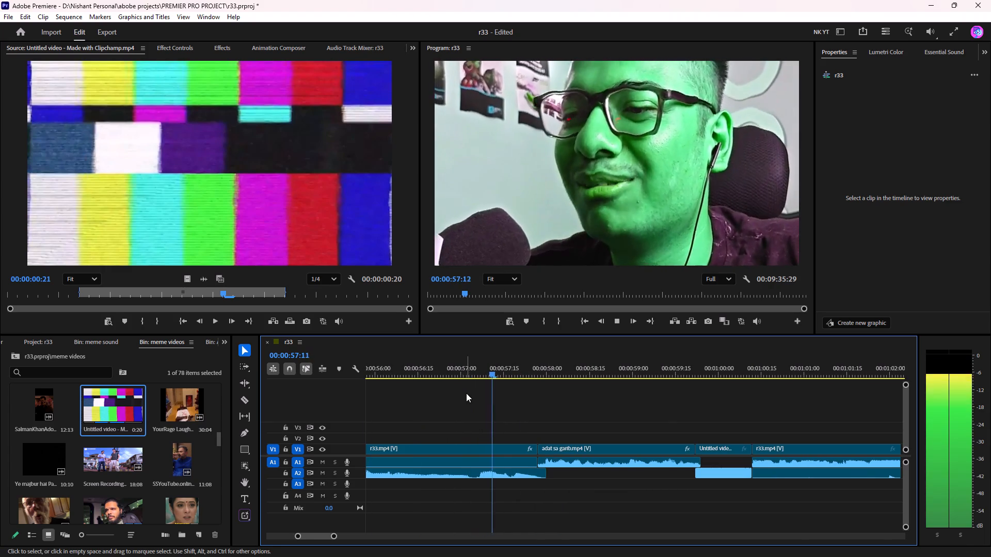
{"action": "scroll", "coordinate": [528, 393], "scroll_direction": "down", "scroll_amount": 6}
{"action": "scroll", "coordinate": [530, 392], "scroll_direction": "down", "scroll_amount": 9, "text": "alt"}
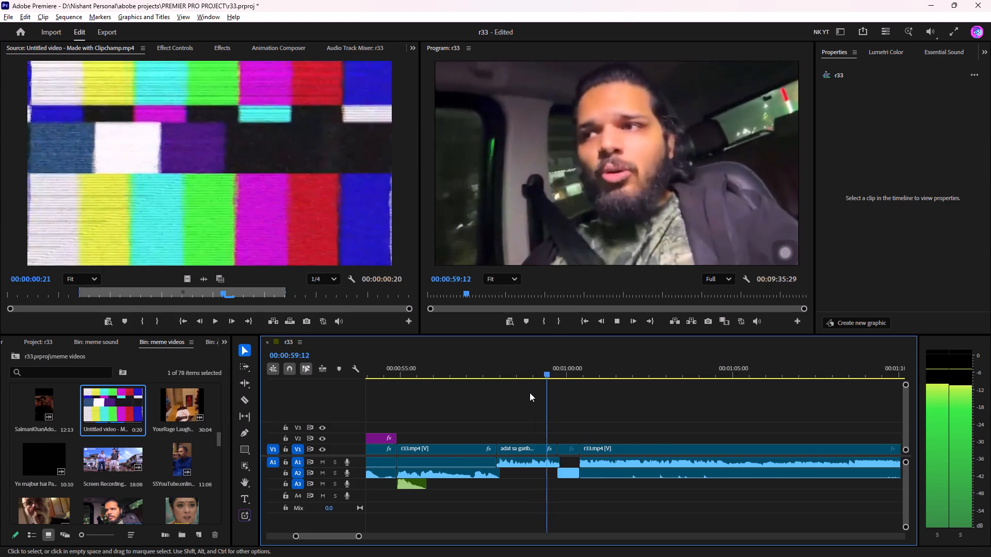
{"action": "key", "text": "space"}
{"action": "left_click", "coordinate": [473, 371]}
{"action": "left_click_drag", "start_coordinate": [426, 366], "coordinate": [426, 367]}
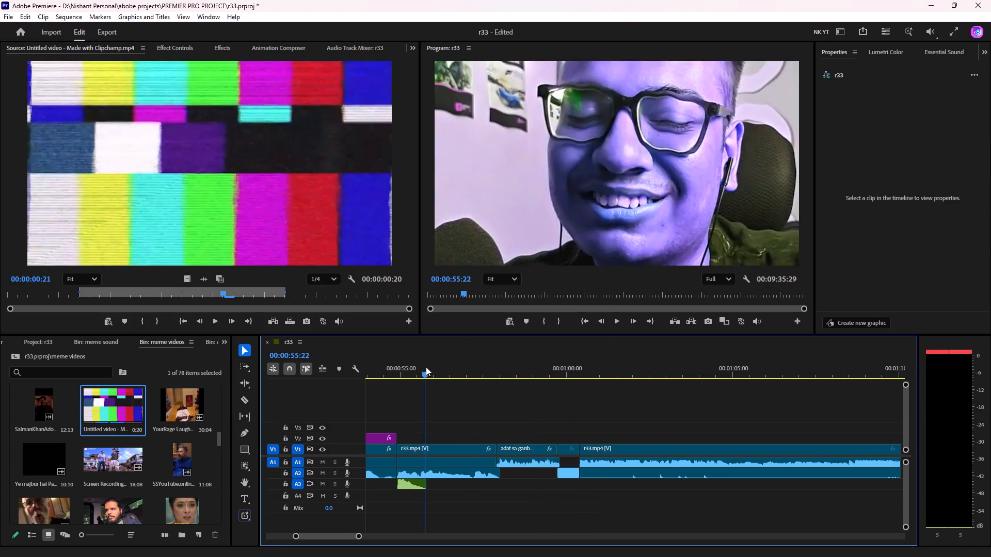
{"action": "left_click_drag", "start_coordinate": [426, 367], "coordinate": [628, 409]}
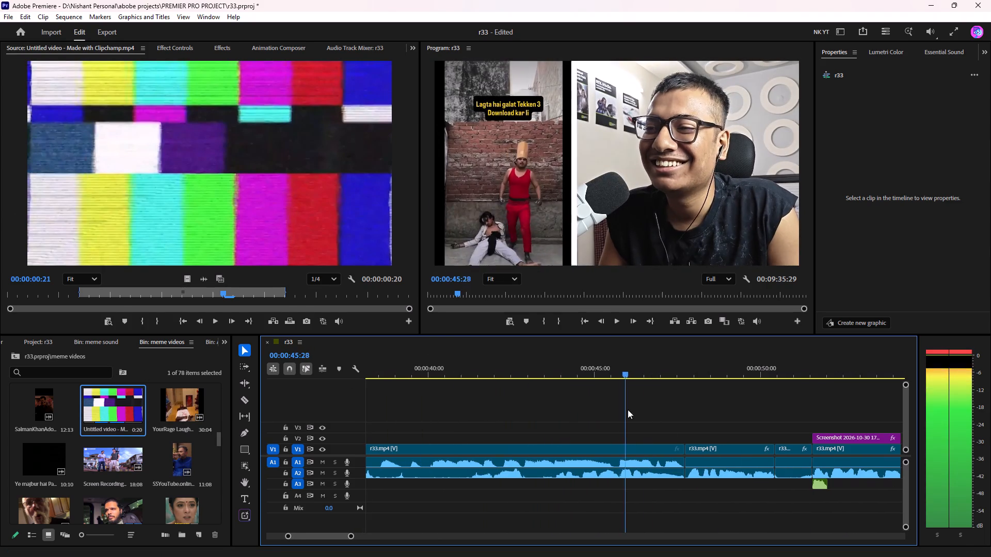
{"action": "left_click_drag", "start_coordinate": [628, 409], "coordinate": [661, 401]}
{"action": "key", "text": "space"}
{"action": "scroll", "coordinate": [629, 404], "scroll_direction": "down", "scroll_amount": 5}
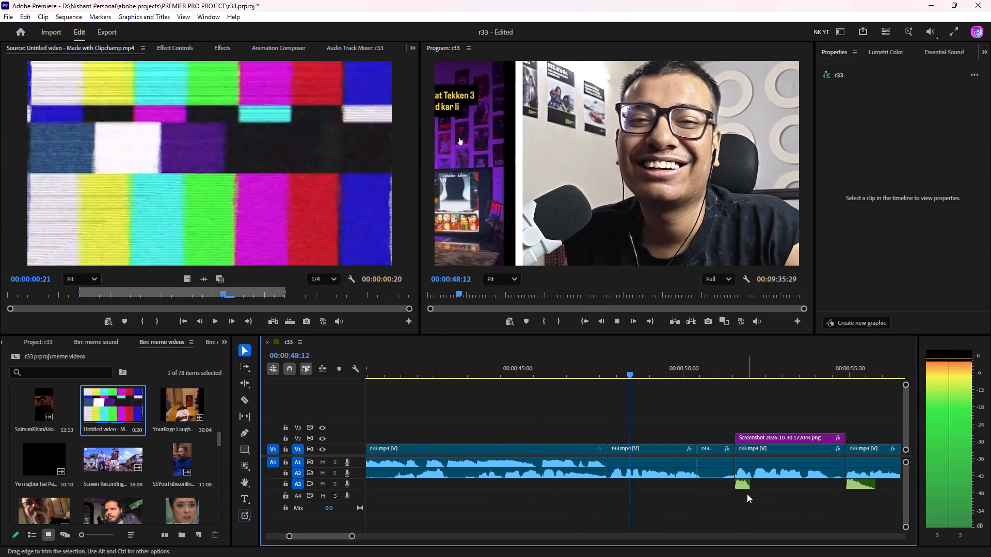
{"action": "key", "text": "space"}
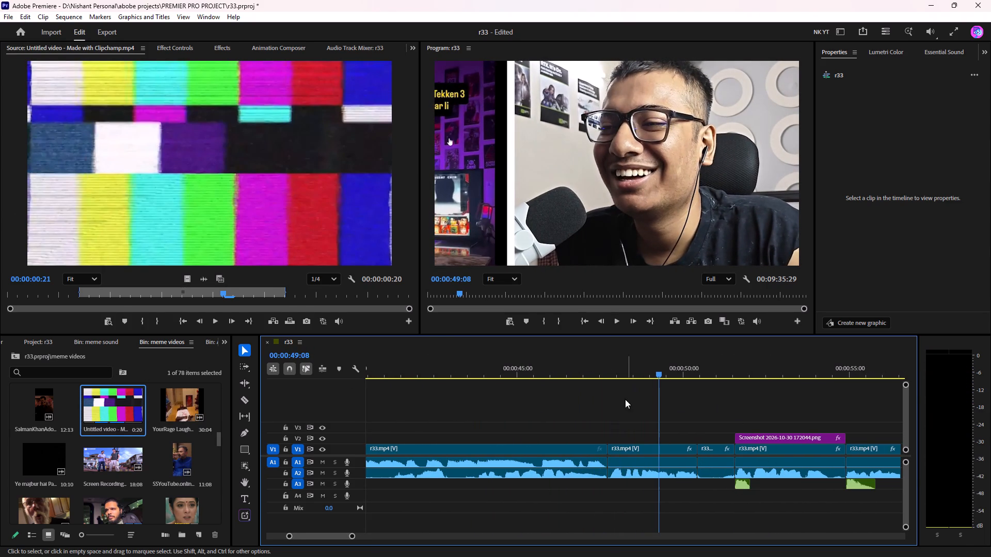
Duplicate the Adjustment Layer and its A3 sound from about 00:00:15 to the start of the zoomed r33.mp4 clip near 00:00:48, and play it back.
{"action": "left_click_drag", "start_coordinate": [632, 368], "coordinate": [427, 360]}
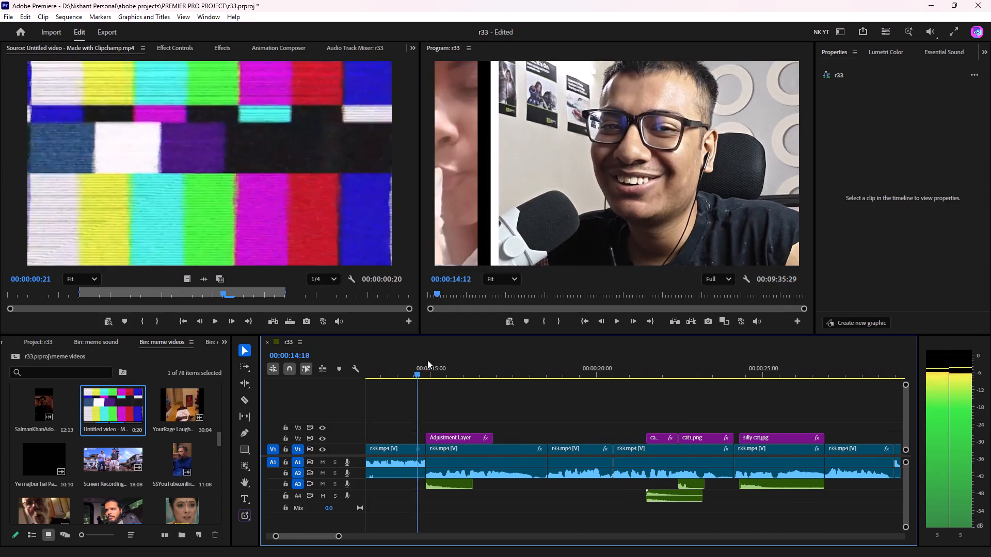
{"action": "left_click_drag", "start_coordinate": [427, 360], "coordinate": [612, 395]}
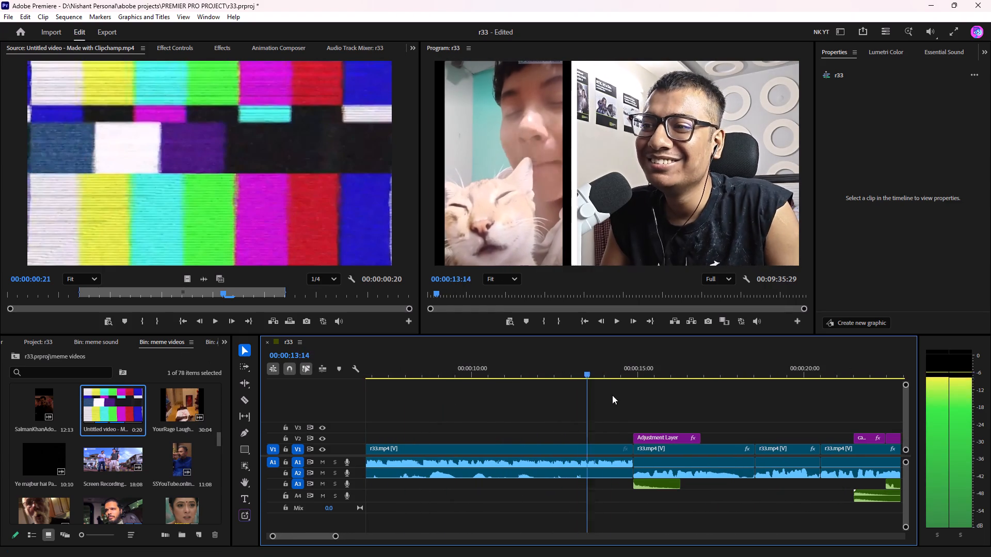
{"action": "left_click_drag", "start_coordinate": [612, 395], "coordinate": [618, 394]}
{"action": "key", "text": "space"}
{"action": "key", "text": "space"}
{"action": "left_click", "coordinate": [653, 438]}
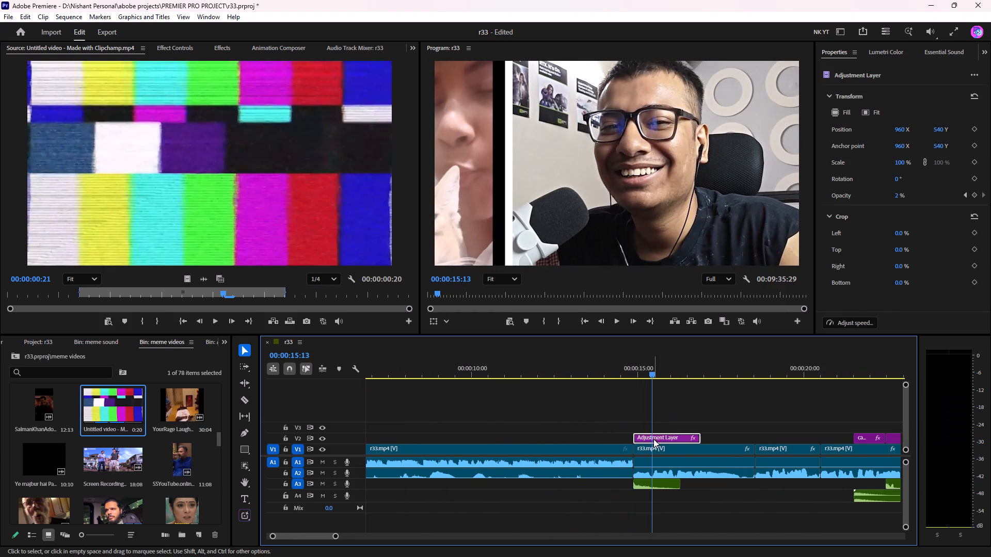
{"action": "left_click", "coordinate": [657, 481], "text": "shift"}
{"action": "left_click_drag", "start_coordinate": [654, 483], "coordinate": [919, 482], "text": "alt"}
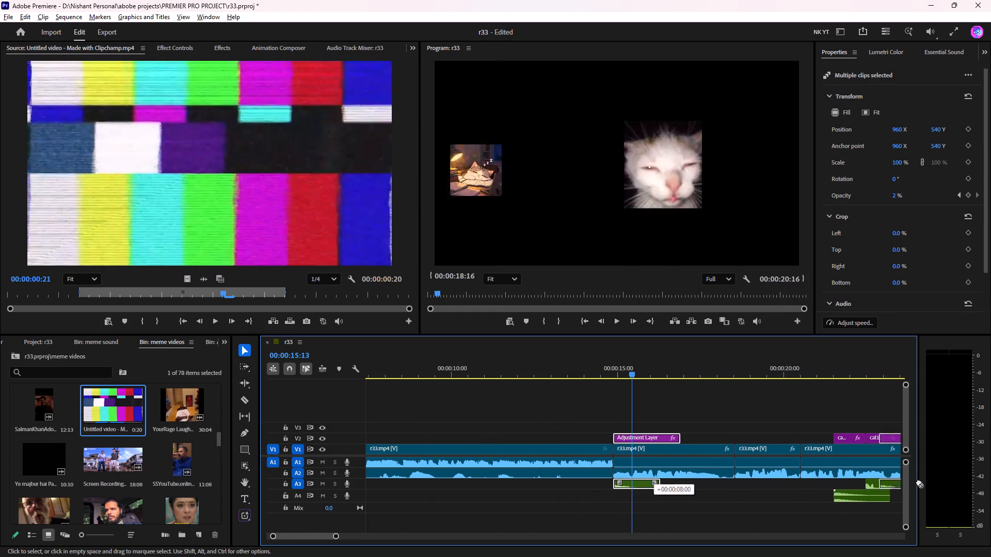
{"action": "left_click_drag", "start_coordinate": [919, 482], "coordinate": [883, 498], "text": "alt"}
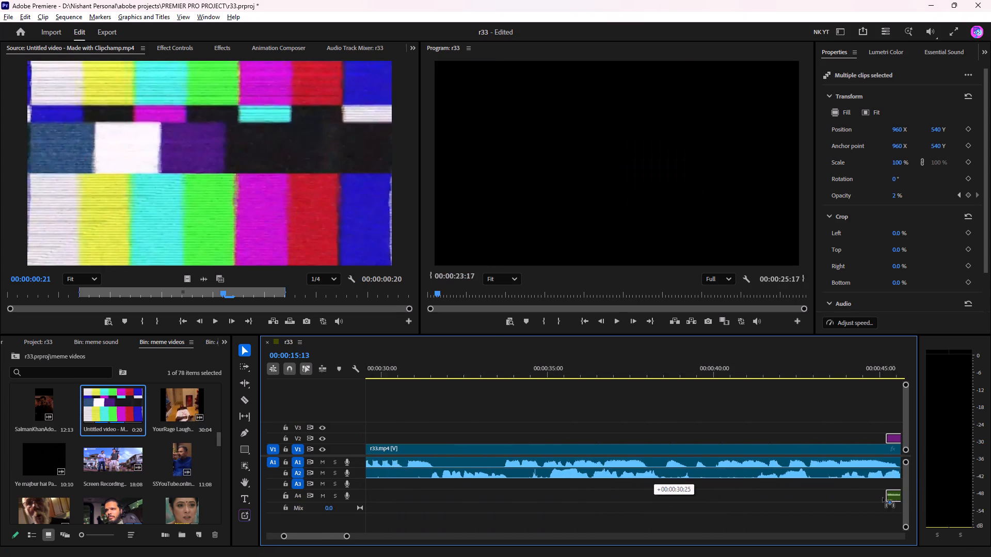
{"action": "left_click_drag", "start_coordinate": [883, 498], "coordinate": [896, 487], "text": "alt"}
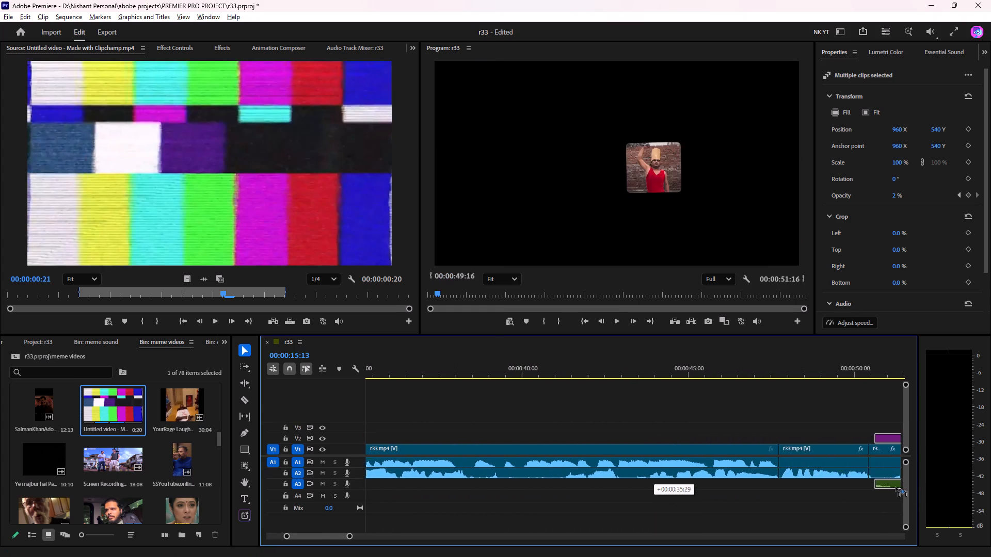
{"action": "left_click_drag", "start_coordinate": [896, 487], "coordinate": [713, 486], "text": "alt"}
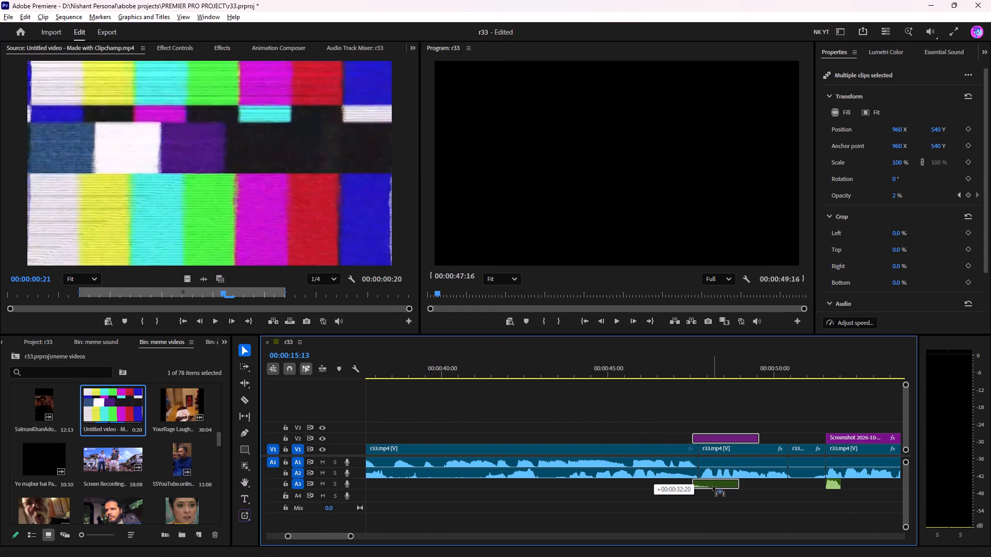
{"action": "left_click_drag", "start_coordinate": [713, 486], "coordinate": [717, 482], "text": "alt"}
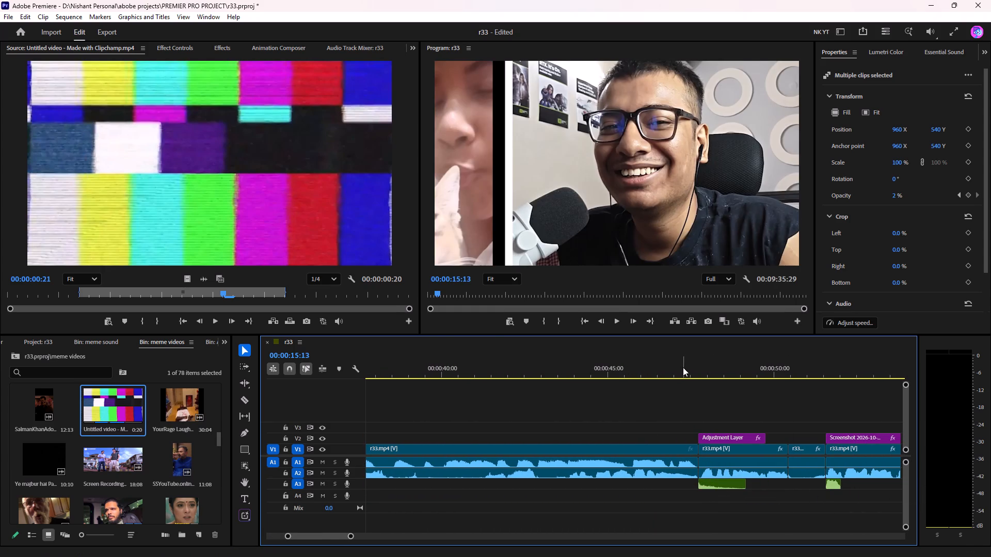
{"action": "left_click", "coordinate": [683, 365]}
{"action": "key", "text": "space"}
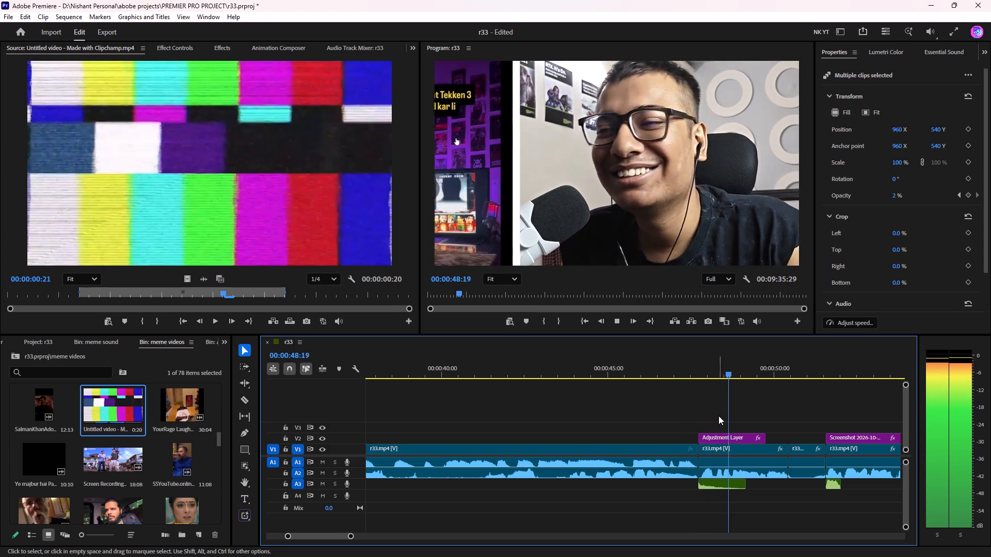
{"action": "scroll", "coordinate": [718, 410], "scroll_direction": "down", "scroll_amount": 9}
{"action": "key", "text": "space"}
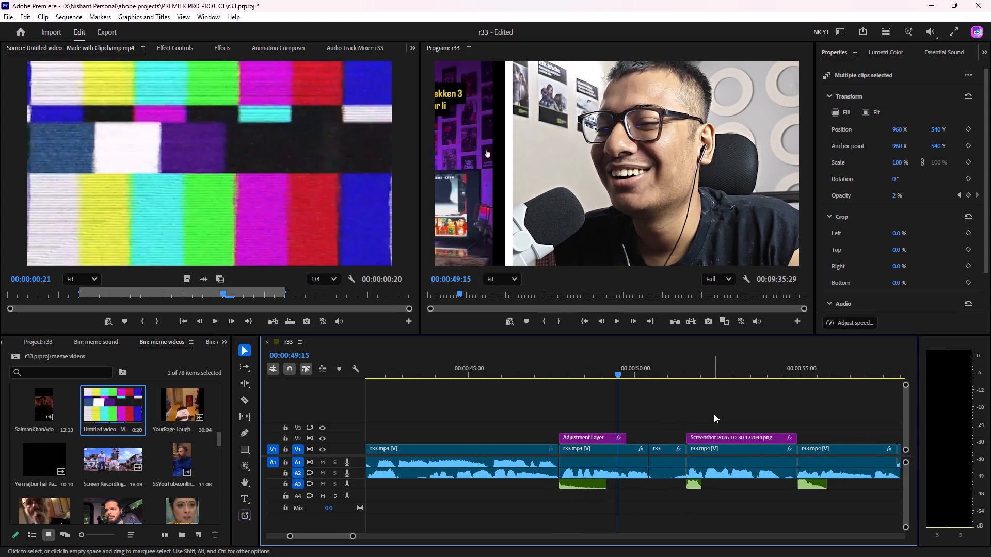
Play back the zoomed laughing reaction from about 00:00:47, and watch it full screen from about 00:00:45 through the following cuts.
{"action": "left_click", "coordinate": [546, 366]}
{"action": "key", "text": "space"}
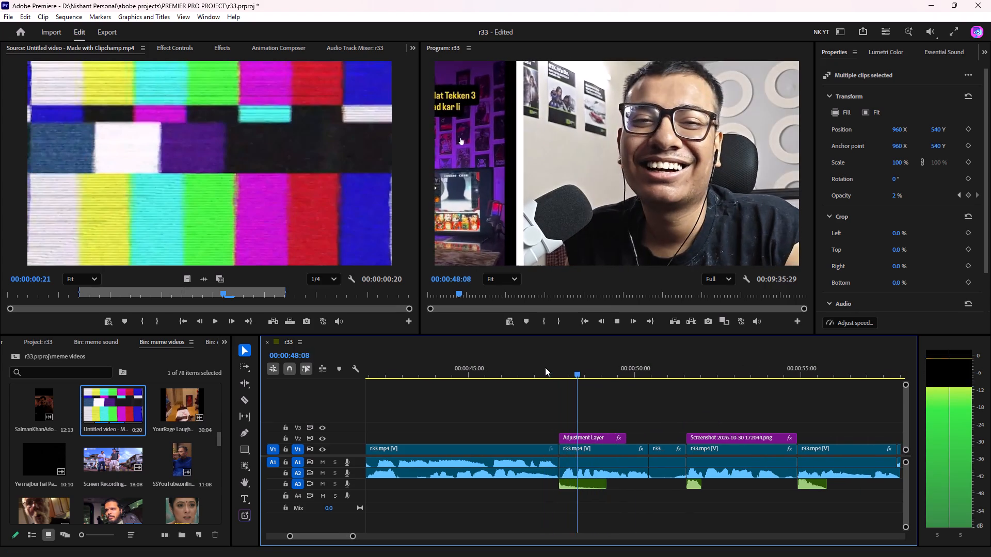
{"action": "key", "text": "space"}
{"action": "left_click_drag", "start_coordinate": [534, 364], "coordinate": [565, 367]}
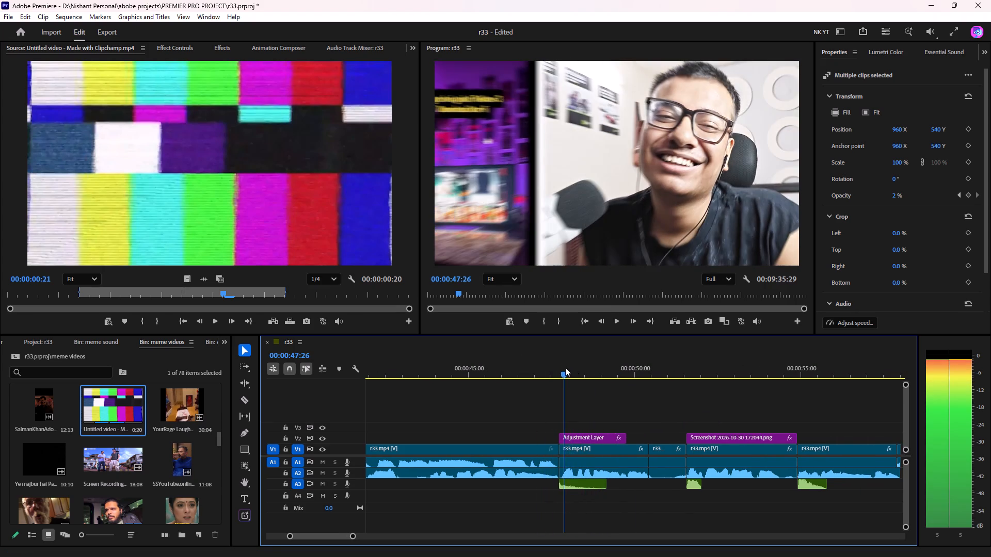
{"action": "left_click_drag", "start_coordinate": [565, 367], "coordinate": [458, 372]}
{"action": "key", "text": "space"}
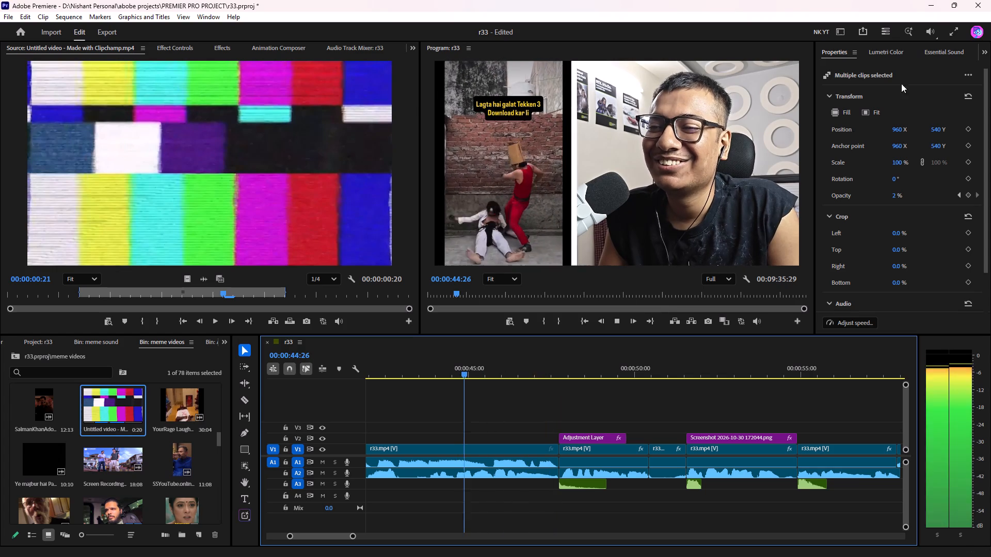
{"action": "key", "text": "space"}
{"action": "left_click", "coordinate": [957, 35]}
{"action": "key", "text": "space"}
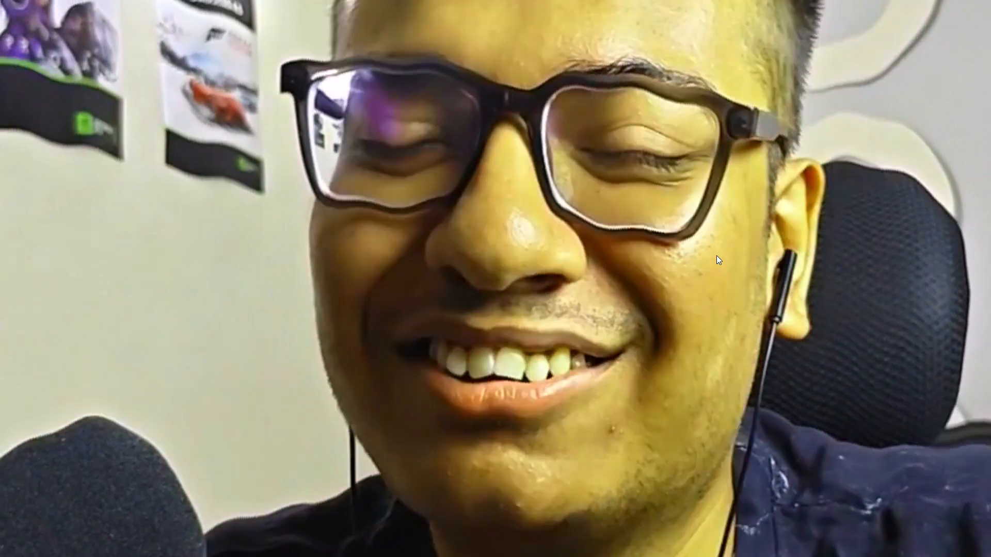
{"action": "key", "text": "Escape"}
{"action": "key", "text": "space"}
Place an Adjustment Layer on V2 at 00:00:54:27, directly after the screenshot overlay, and trim its end to about 1.4 seconds long.
{"action": "left_click_drag", "start_coordinate": [747, 362], "coordinate": [935, 381]}
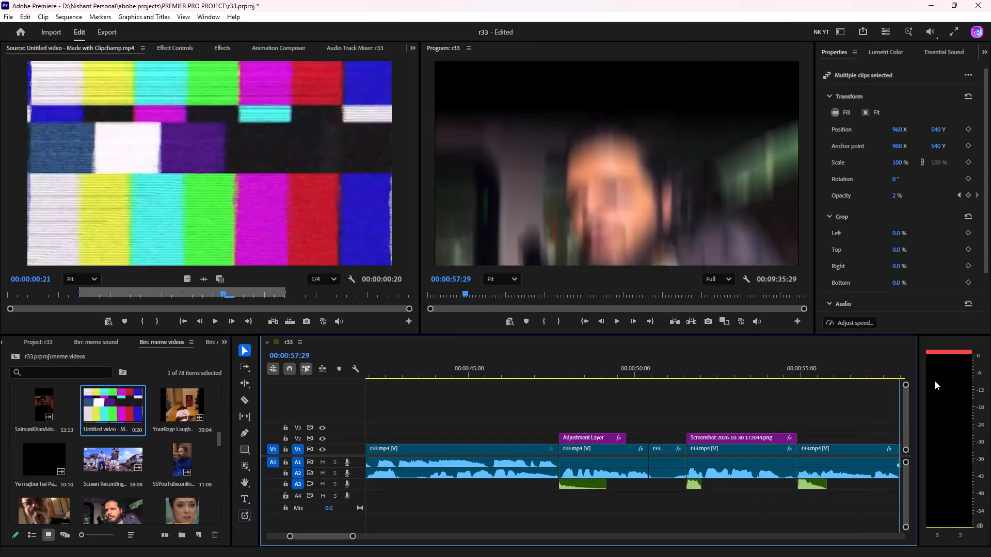
{"action": "left_click_drag", "start_coordinate": [935, 381], "coordinate": [517, 379]}
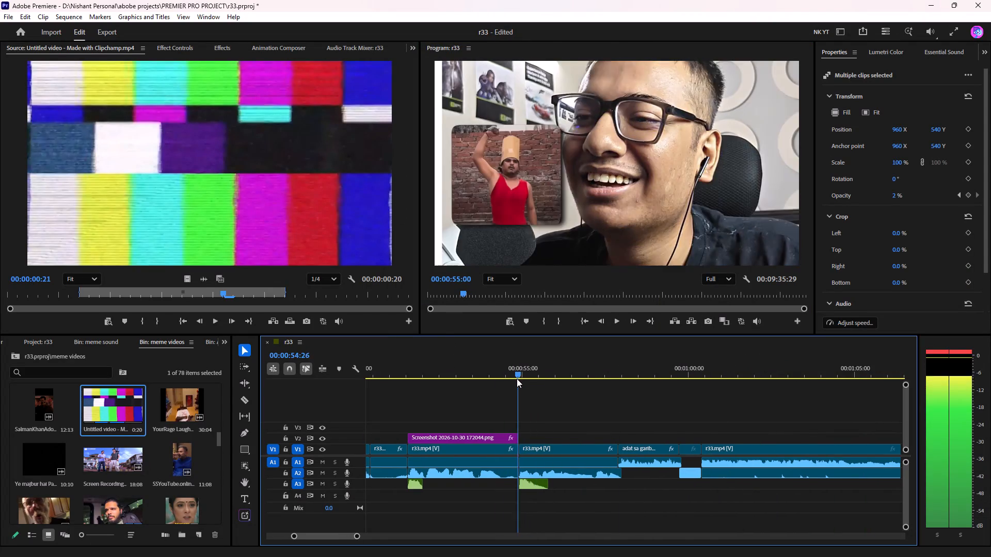
{"action": "left_click_drag", "start_coordinate": [517, 379], "coordinate": [520, 378]}
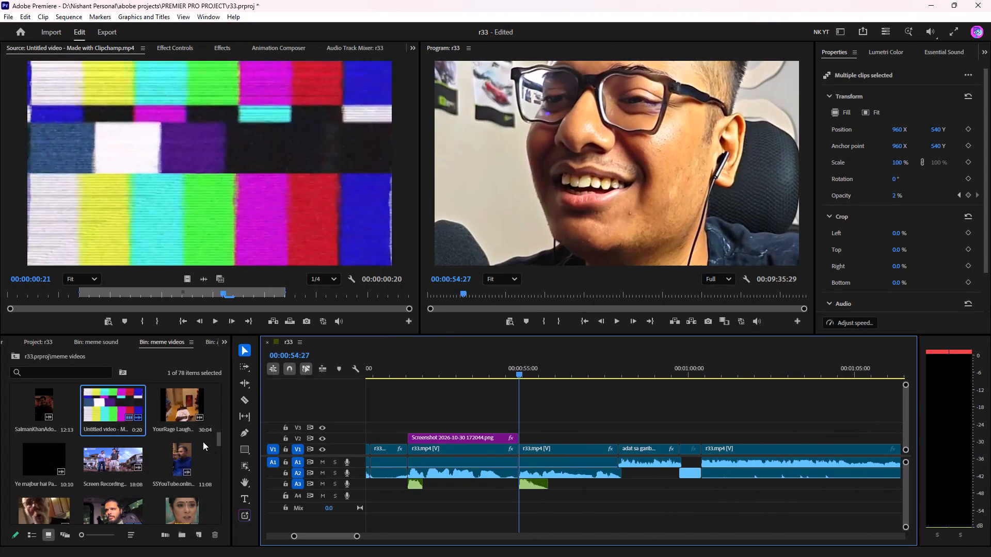
{"action": "left_click", "coordinate": [33, 341]}
{"action": "scroll", "coordinate": [153, 464], "scroll_direction": "down", "scroll_amount": 6}
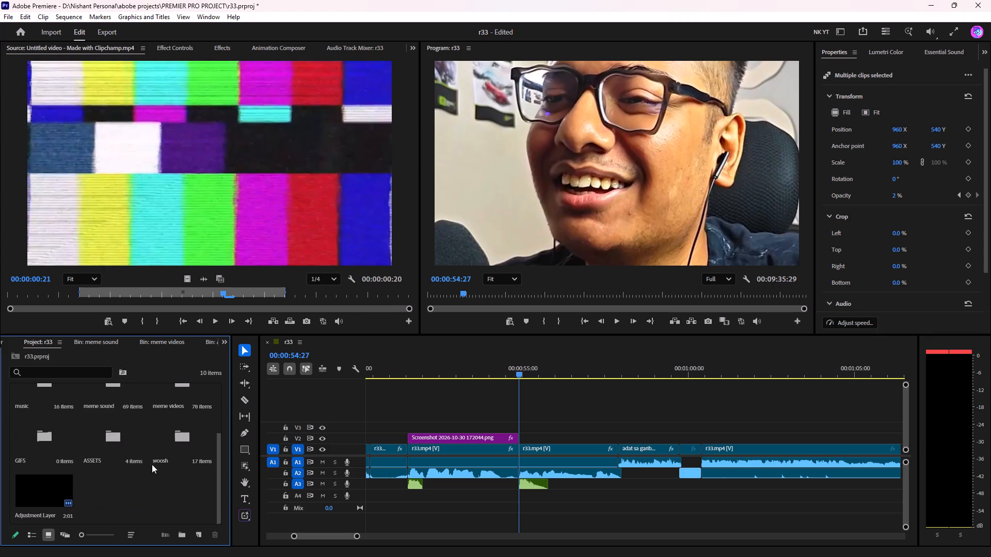
{"action": "left_click_drag", "start_coordinate": [36, 492], "coordinate": [519, 438]}
{"action": "left_click", "coordinate": [558, 437]}
{"action": "left_click_drag", "start_coordinate": [585, 439], "coordinate": [577, 441]}
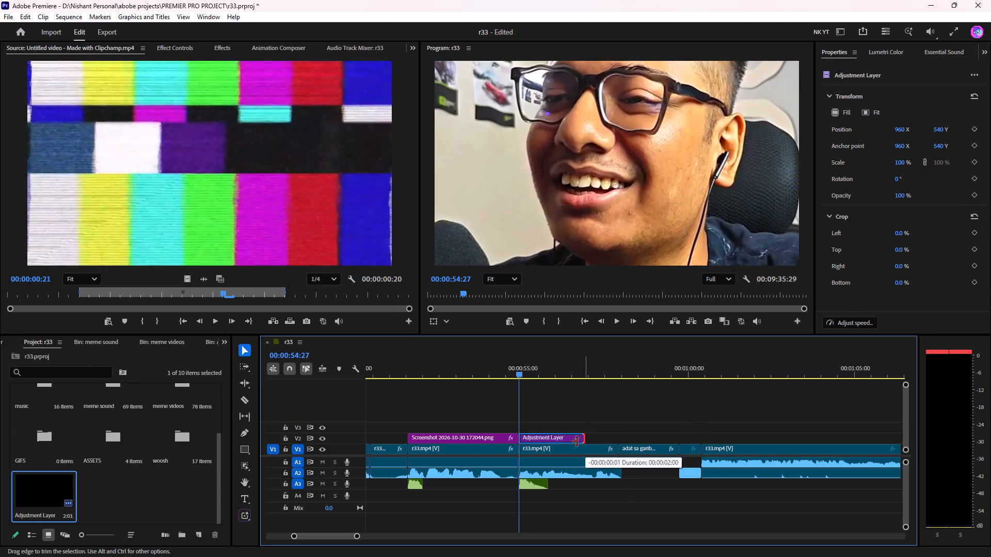
{"action": "left_click_drag", "start_coordinate": [577, 441], "coordinate": [567, 444]}
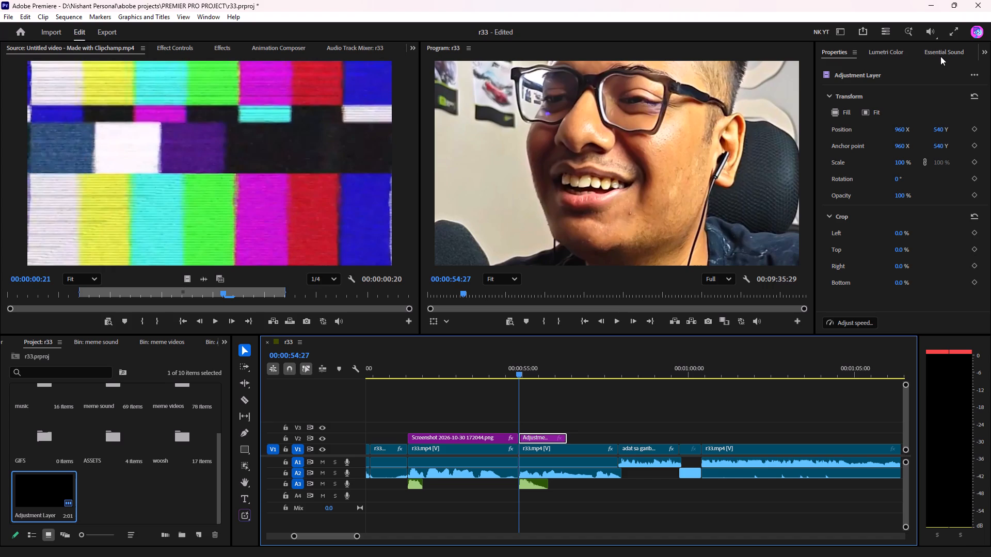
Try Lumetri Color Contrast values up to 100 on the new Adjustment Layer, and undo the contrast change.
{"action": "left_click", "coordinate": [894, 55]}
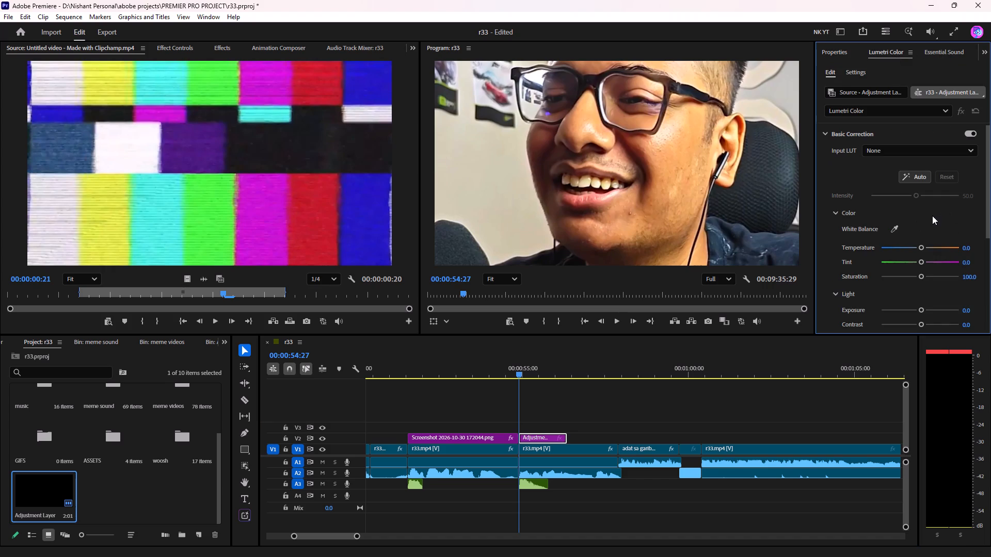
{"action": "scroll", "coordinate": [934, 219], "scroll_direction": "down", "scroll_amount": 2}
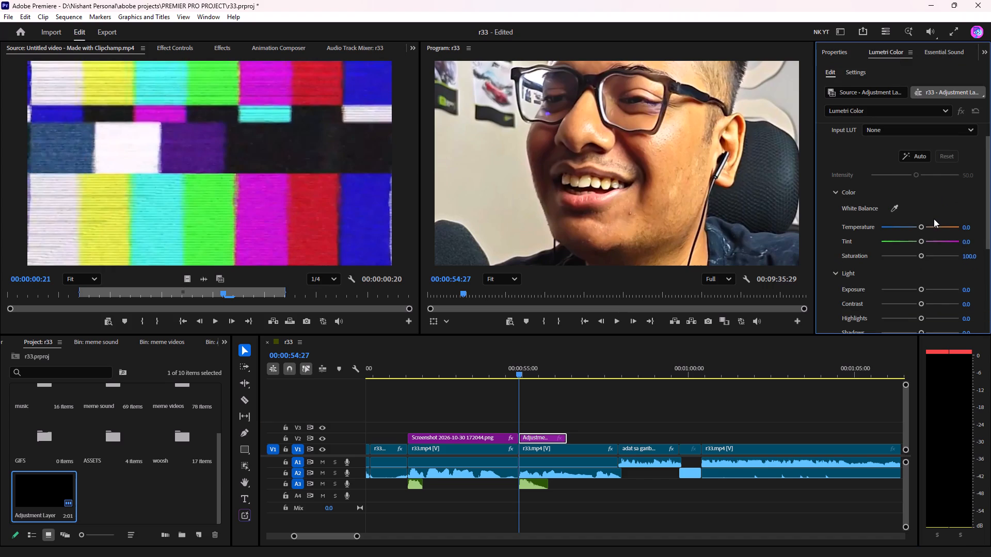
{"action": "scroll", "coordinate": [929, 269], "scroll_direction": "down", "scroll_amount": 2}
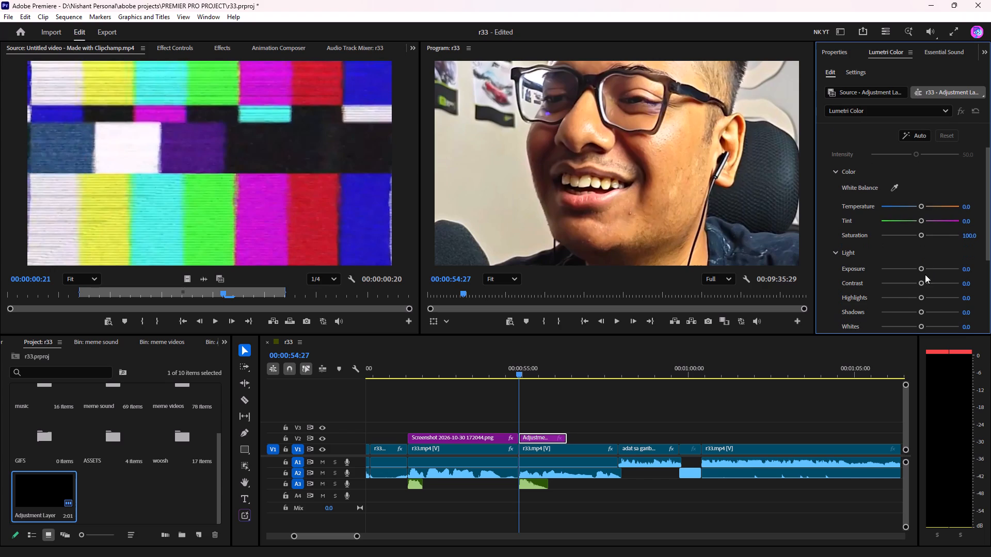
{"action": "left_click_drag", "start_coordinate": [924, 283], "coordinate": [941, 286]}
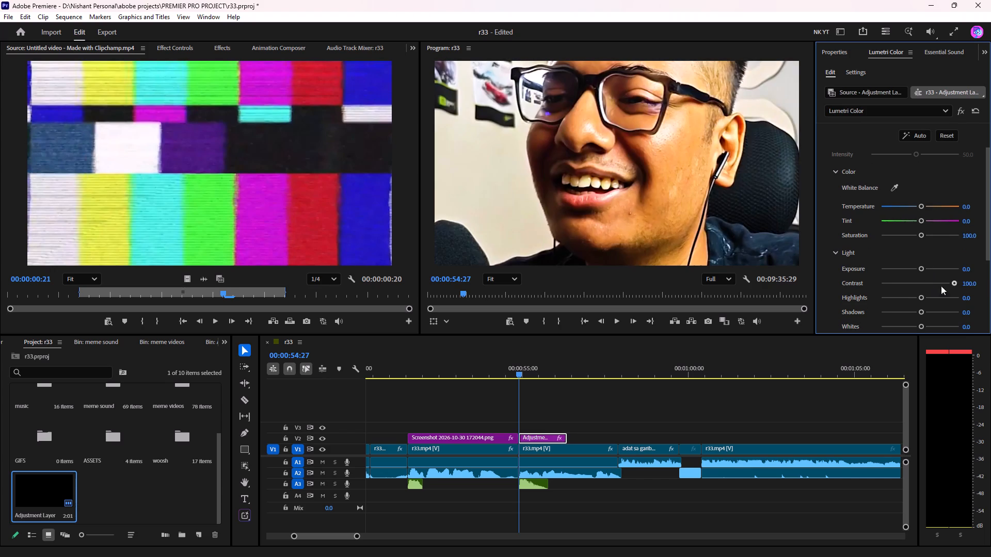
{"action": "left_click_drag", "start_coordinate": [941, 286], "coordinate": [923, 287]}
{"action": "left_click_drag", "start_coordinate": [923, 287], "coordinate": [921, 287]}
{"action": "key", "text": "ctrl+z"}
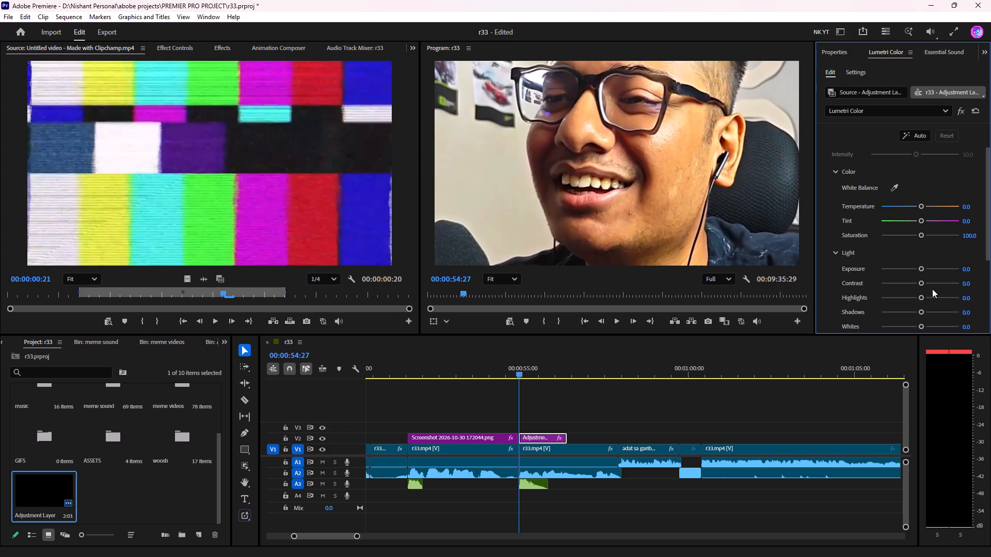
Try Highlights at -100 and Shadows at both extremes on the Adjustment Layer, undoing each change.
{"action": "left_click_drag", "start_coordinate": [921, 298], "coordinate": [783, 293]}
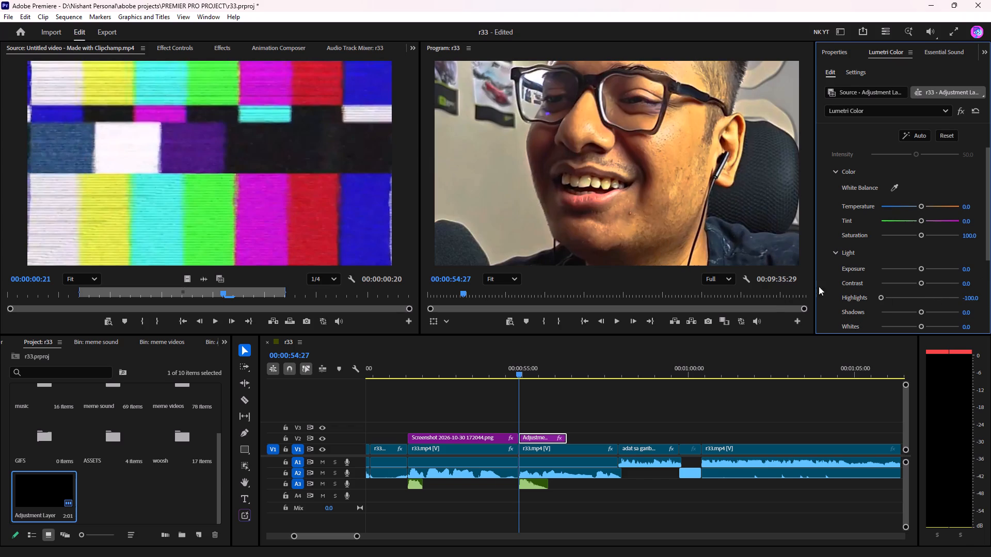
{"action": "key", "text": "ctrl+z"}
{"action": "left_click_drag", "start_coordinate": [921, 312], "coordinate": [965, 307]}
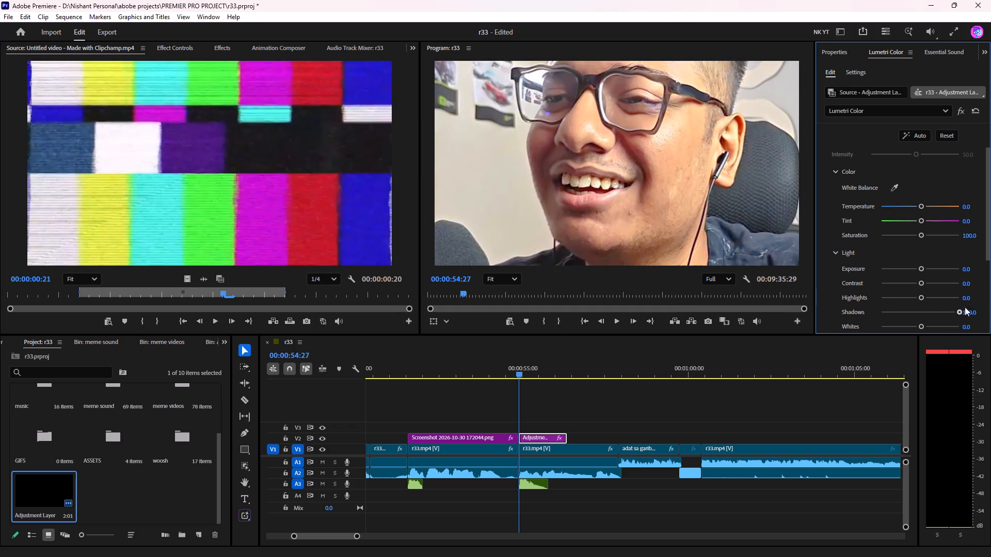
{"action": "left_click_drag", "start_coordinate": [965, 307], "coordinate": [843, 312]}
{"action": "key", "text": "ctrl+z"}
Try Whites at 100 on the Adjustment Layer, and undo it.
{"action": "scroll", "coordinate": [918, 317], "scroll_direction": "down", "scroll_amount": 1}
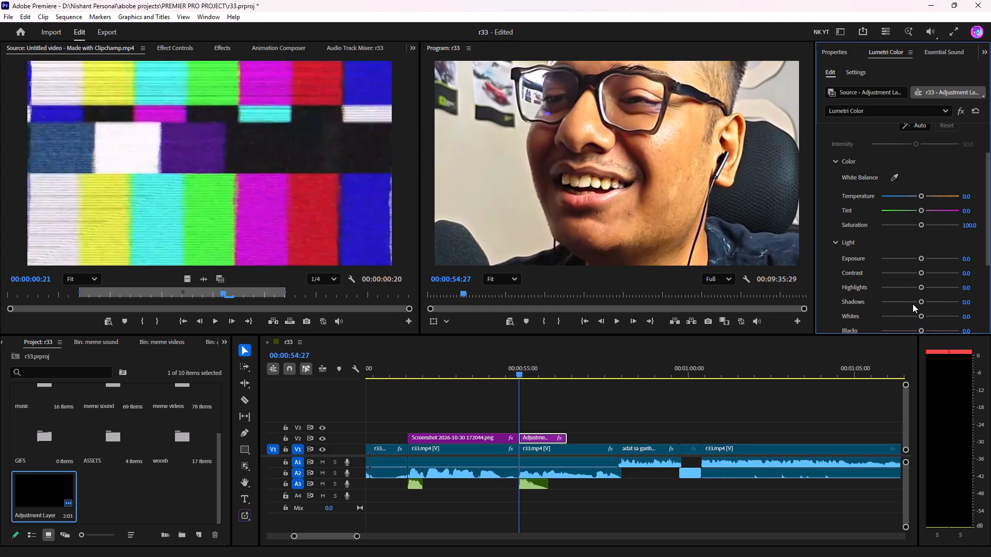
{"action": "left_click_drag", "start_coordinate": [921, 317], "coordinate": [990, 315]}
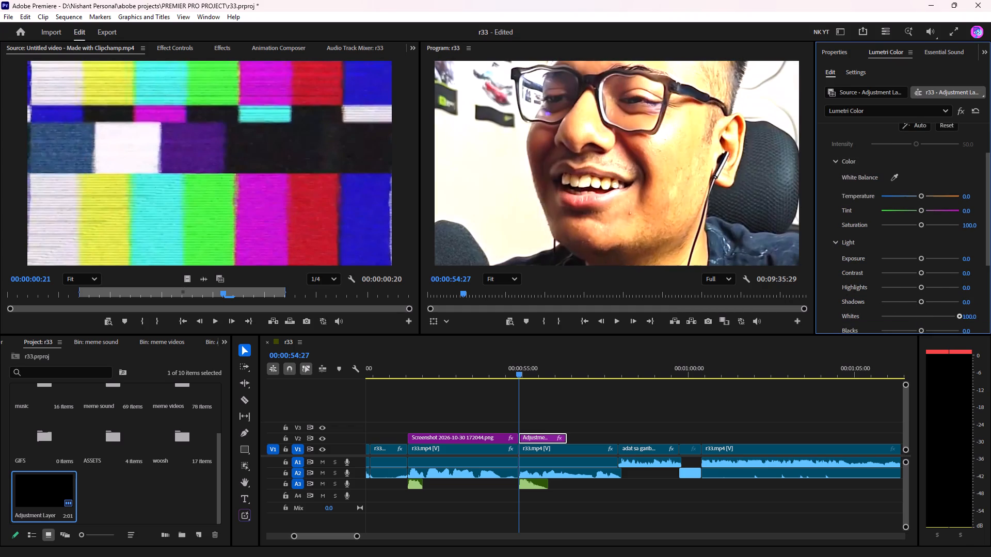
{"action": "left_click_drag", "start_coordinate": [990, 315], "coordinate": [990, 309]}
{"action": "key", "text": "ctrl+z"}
Examine the Basic Correction and Curves controls available in the Adjustment Layer's Lumetri Color effect.
{"action": "scroll", "coordinate": [983, 271], "scroll_direction": "down", "scroll_amount": 2}
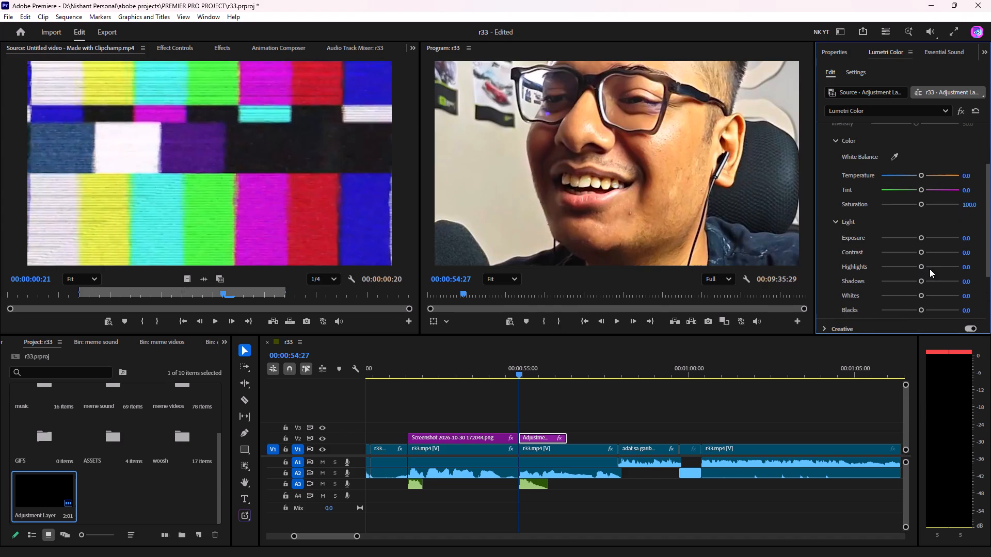
{"action": "scroll", "coordinate": [917, 292], "scroll_direction": "down", "scroll_amount": 5}
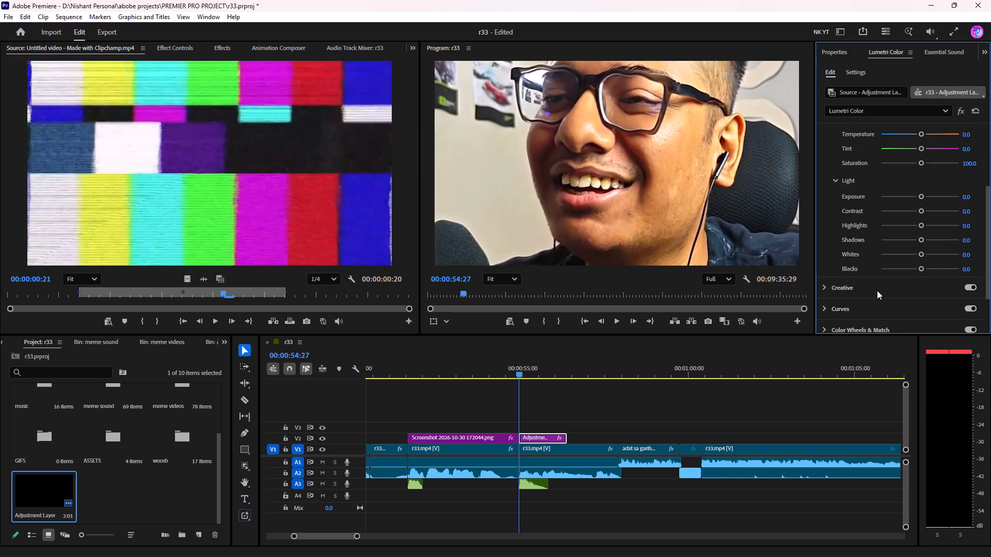
{"action": "scroll", "coordinate": [913, 247], "scroll_direction": "up", "scroll_amount": 6}
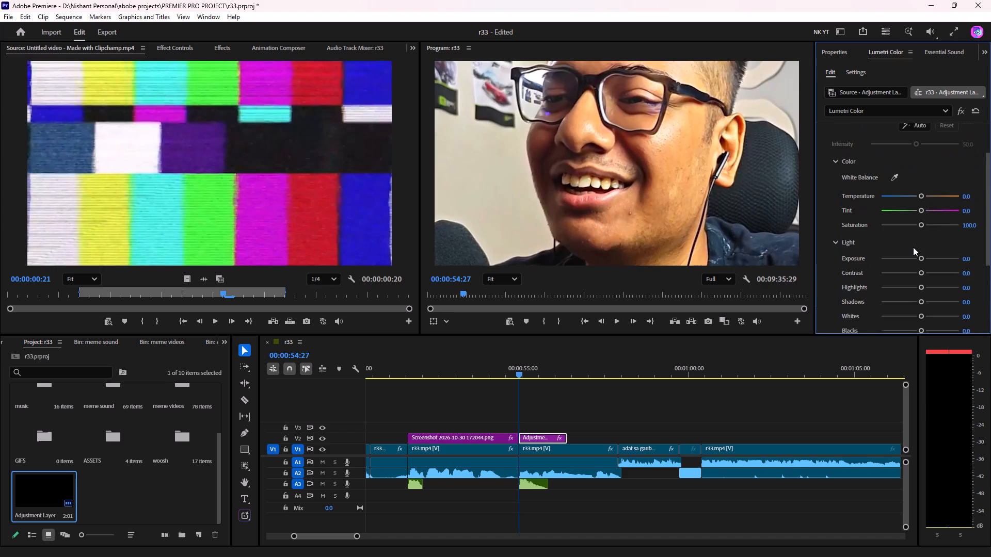
{"action": "scroll", "coordinate": [913, 247], "scroll_direction": "up", "scroll_amount": 6}
{"action": "scroll", "coordinate": [867, 222], "scroll_direction": "up", "scroll_amount": 6}
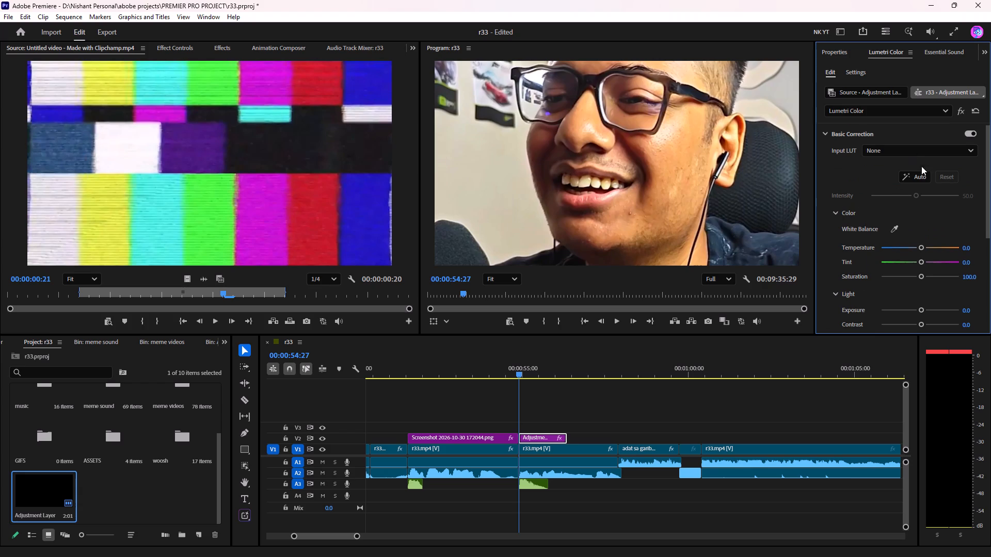
{"action": "scroll", "coordinate": [875, 201], "scroll_direction": "up", "scroll_amount": 4}
{"action": "scroll", "coordinate": [917, 183], "scroll_direction": "down", "scroll_amount": 18}
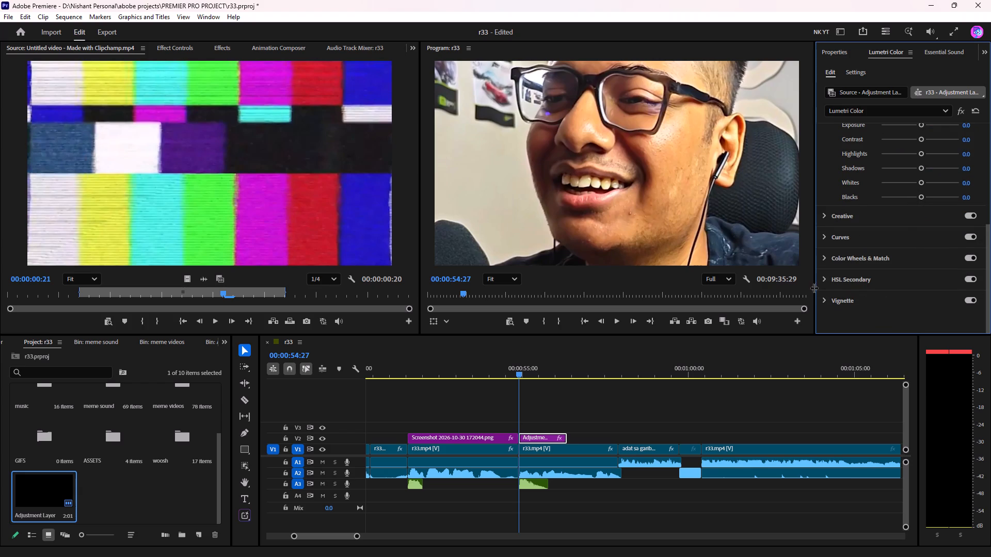
{"action": "left_click", "coordinate": [824, 237]}
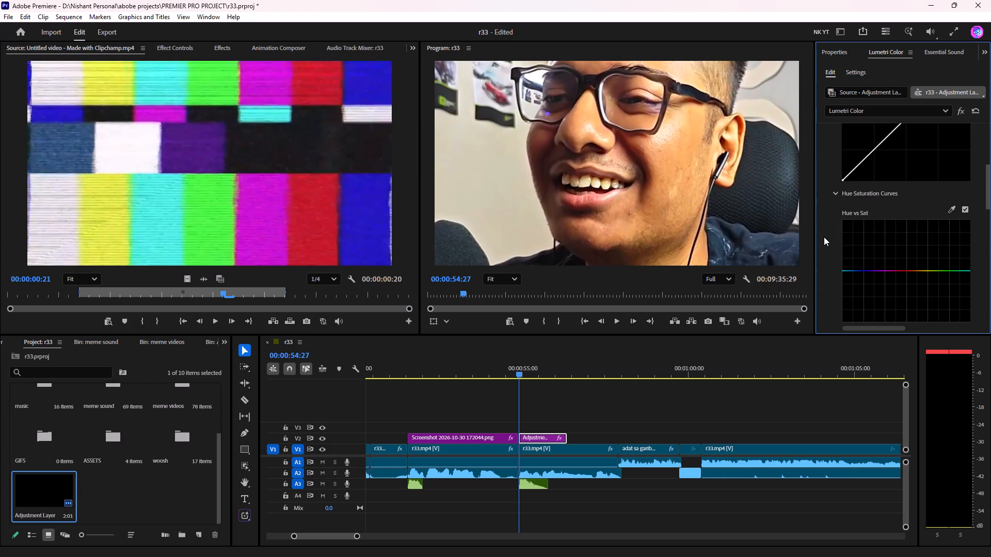
{"action": "scroll", "coordinate": [831, 227], "scroll_direction": "up", "scroll_amount": 18}
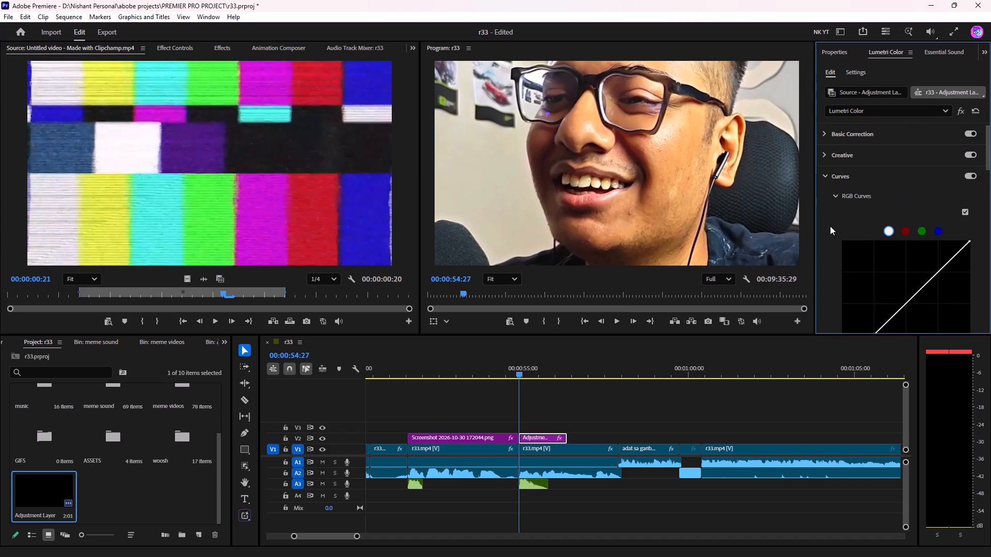
{"action": "left_click", "coordinate": [824, 176]}
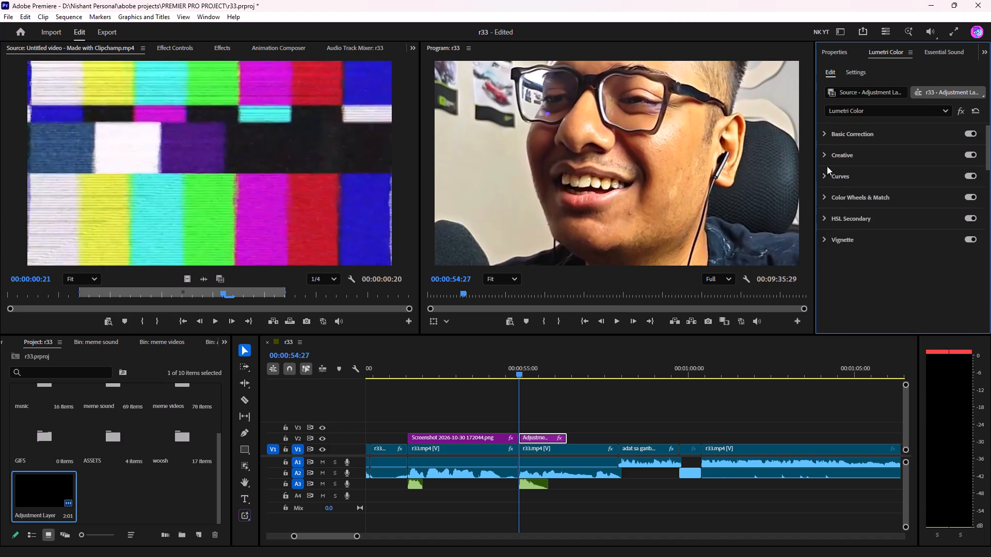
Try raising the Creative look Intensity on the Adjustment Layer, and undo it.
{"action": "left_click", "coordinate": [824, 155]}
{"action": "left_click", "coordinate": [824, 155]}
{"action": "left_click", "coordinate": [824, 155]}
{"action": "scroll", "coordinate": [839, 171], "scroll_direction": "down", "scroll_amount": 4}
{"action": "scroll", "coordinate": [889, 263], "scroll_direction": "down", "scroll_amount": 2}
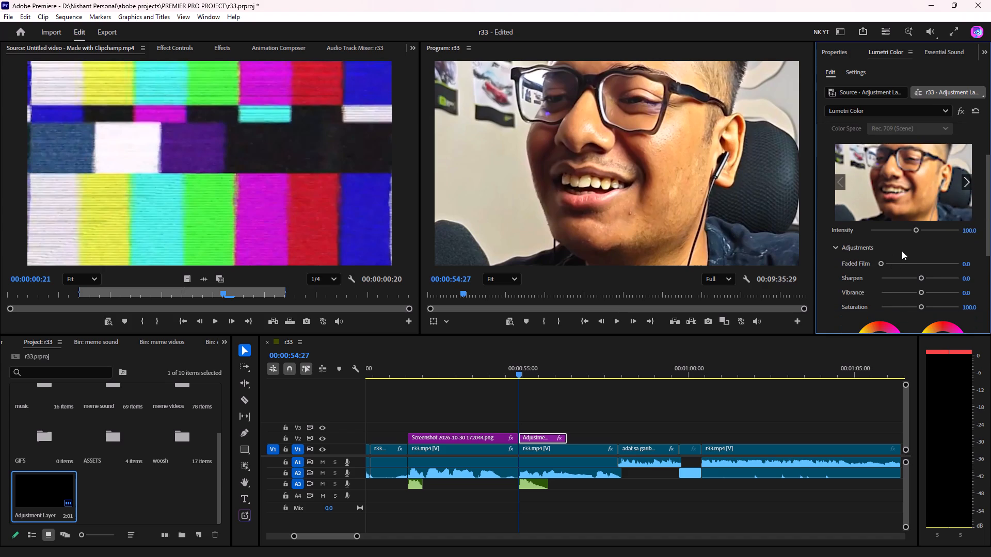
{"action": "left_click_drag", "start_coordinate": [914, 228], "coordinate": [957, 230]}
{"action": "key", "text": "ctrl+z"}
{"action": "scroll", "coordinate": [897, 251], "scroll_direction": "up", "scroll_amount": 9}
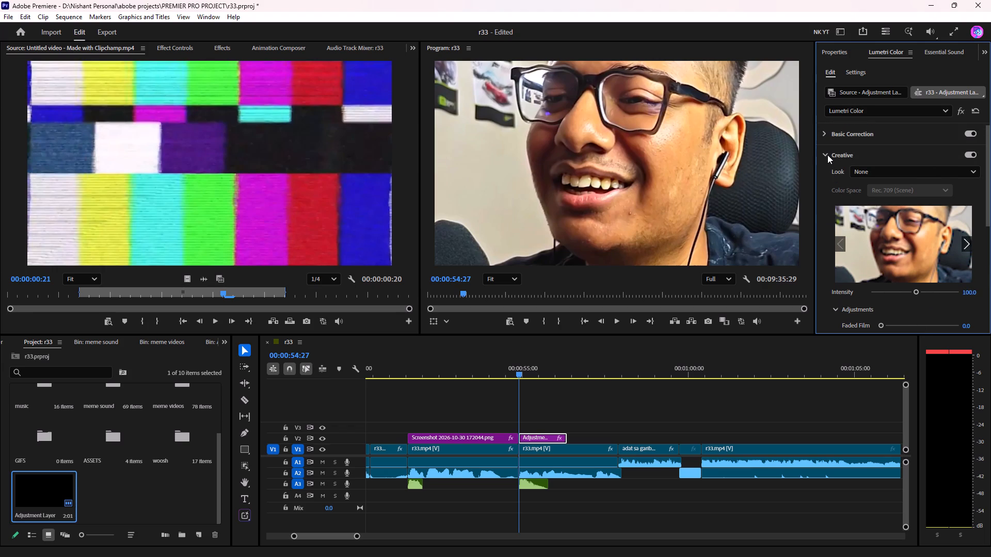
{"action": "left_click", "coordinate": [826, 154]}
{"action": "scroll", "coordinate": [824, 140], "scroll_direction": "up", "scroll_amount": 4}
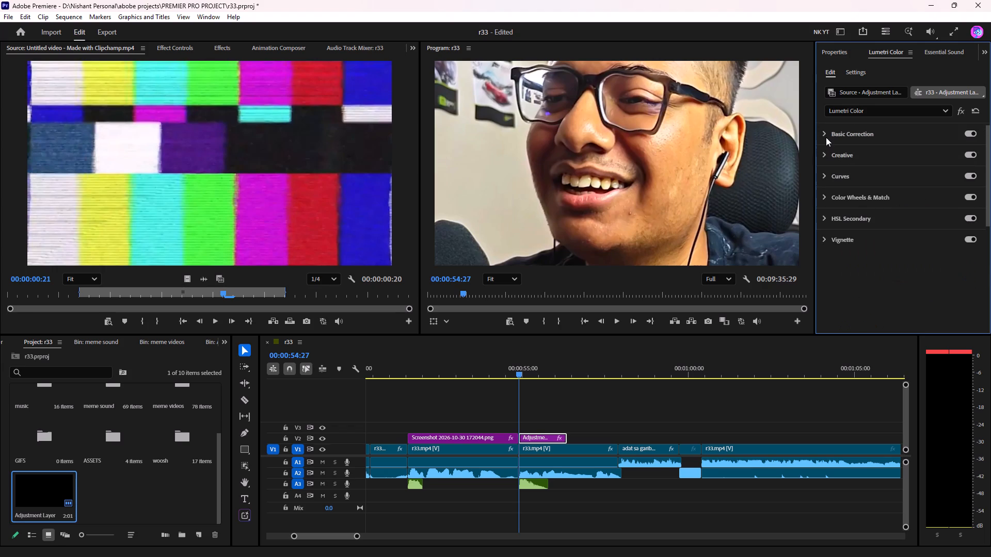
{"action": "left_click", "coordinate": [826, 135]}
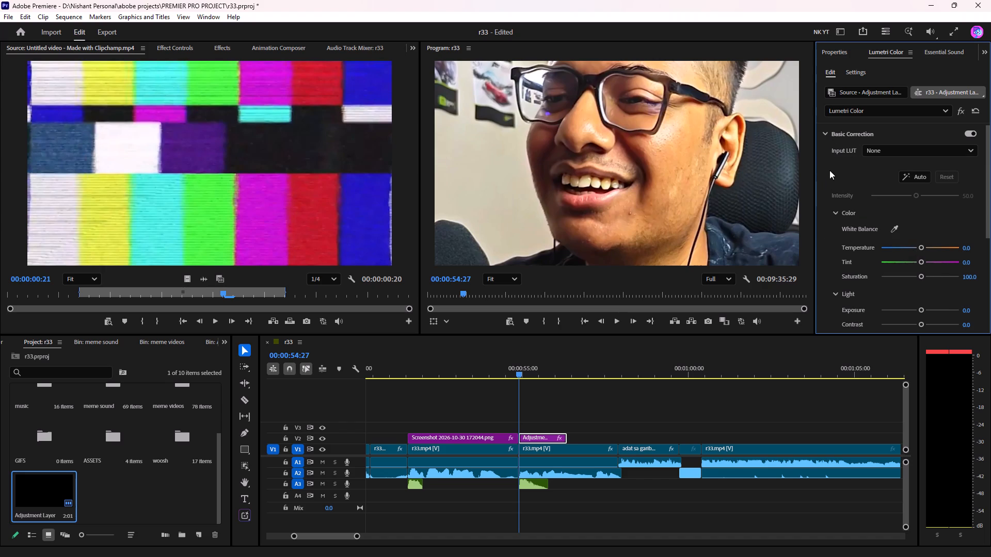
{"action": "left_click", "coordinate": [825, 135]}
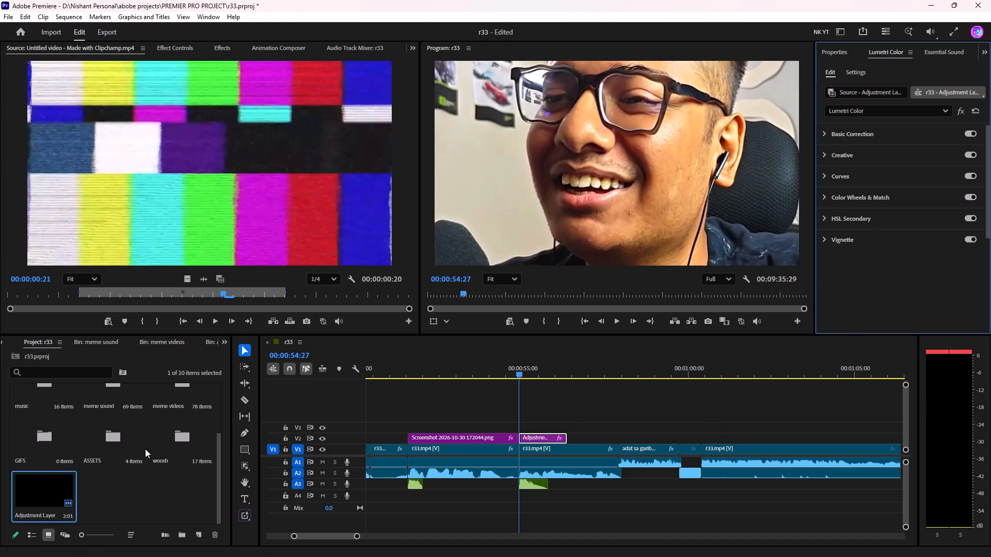
Create a 1920 by 1080, 30 fps colour matte in FFFFFF and name it white.
{"action": "right_click", "coordinate": [107, 504]}
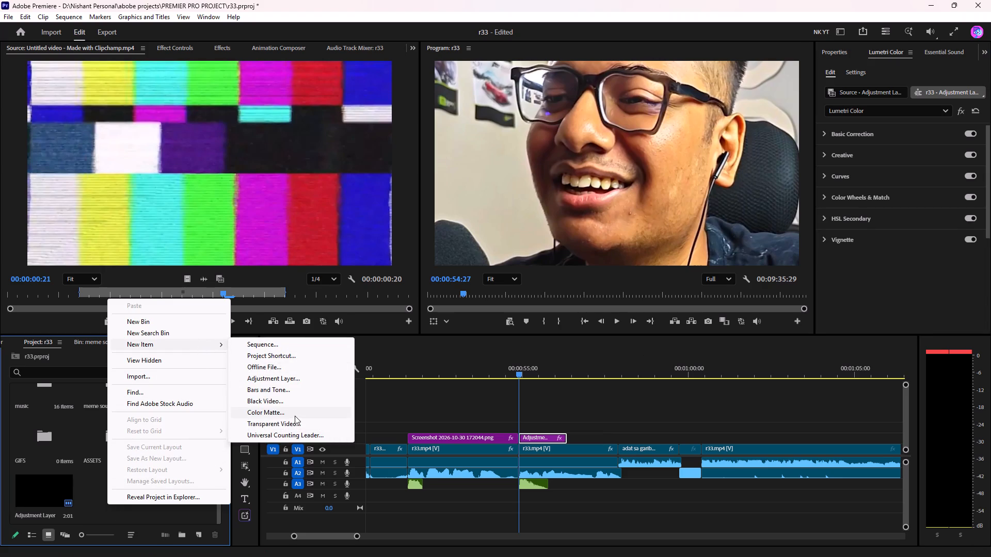
{"action": "left_click", "coordinate": [295, 416]}
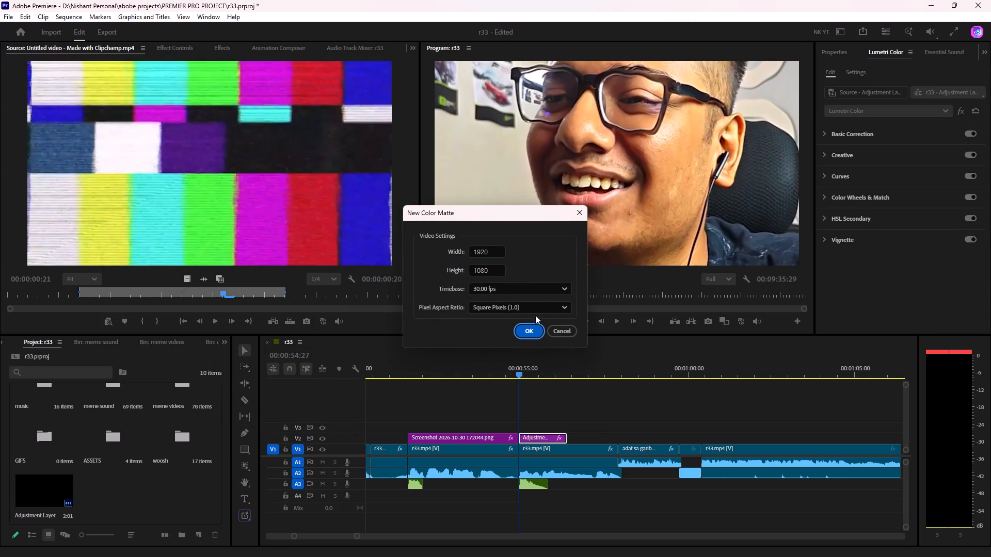
{"action": "left_click", "coordinate": [529, 331]}
{"action": "left_click_drag", "start_coordinate": [406, 299], "coordinate": [356, 353]}
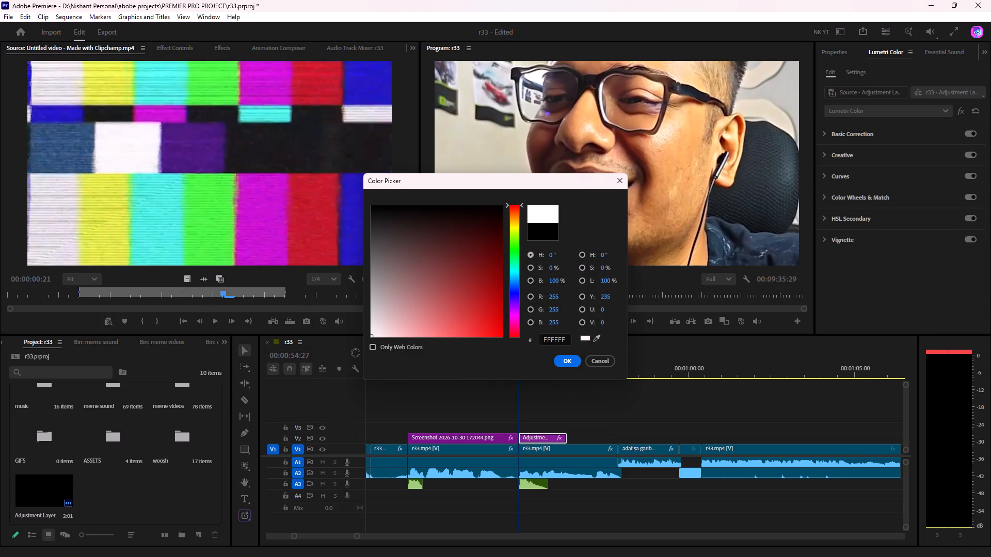
{"action": "left_click_drag", "start_coordinate": [356, 353], "coordinate": [345, 362]}
{"action": "left_click", "coordinate": [564, 360]}
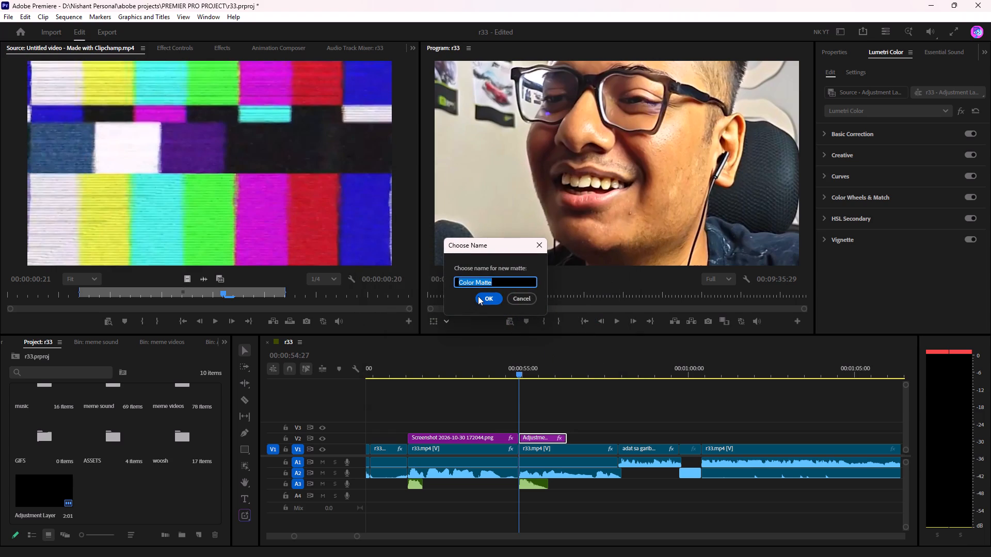
{"action": "type", "text": "white"}
{"action": "left_click", "coordinate": [490, 297]}
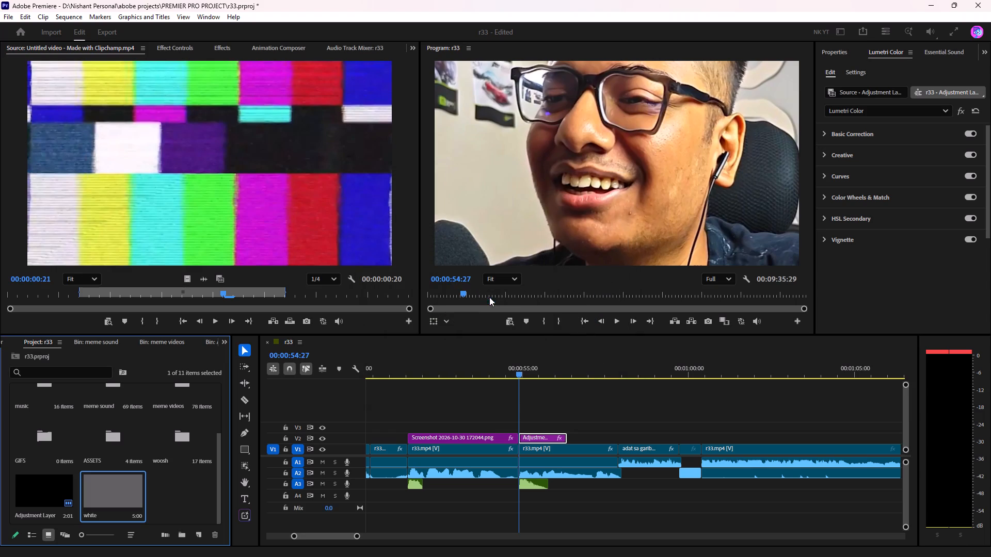
{"action": "left_click", "coordinate": [181, 487]}
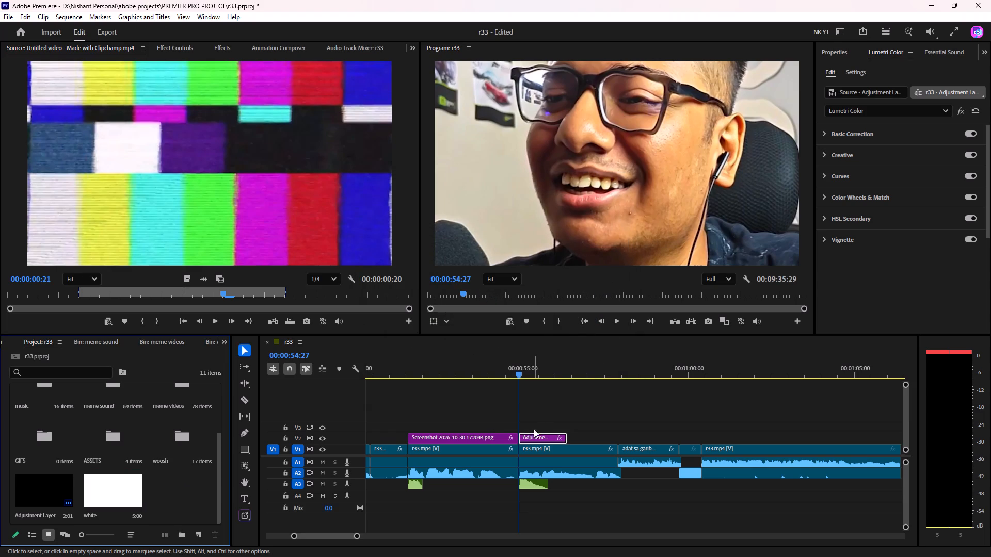
Delete the Adjustment Layer clip from track V2 at 00:00:54:27.
{"action": "left_click", "coordinate": [534, 435]}
{"action": "key", "text": "Delete"}
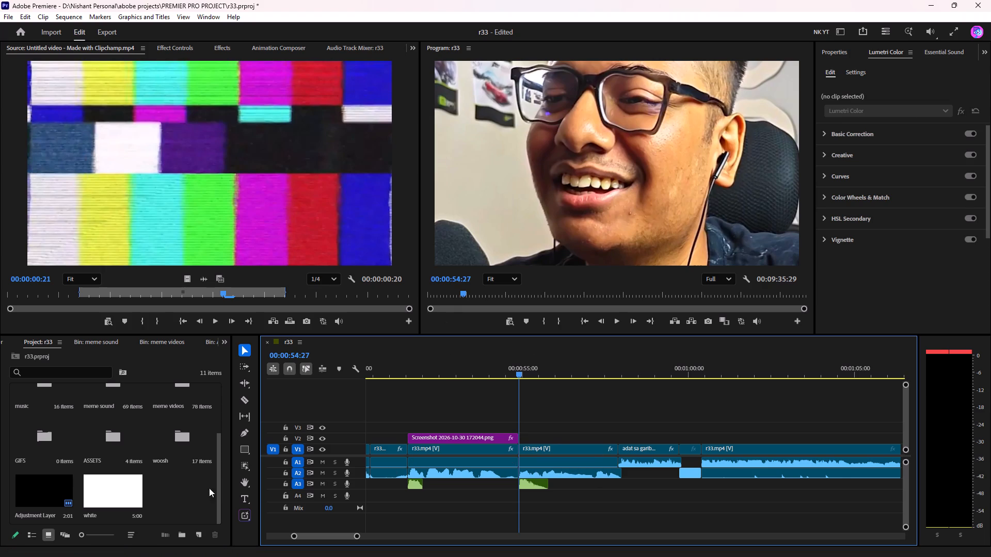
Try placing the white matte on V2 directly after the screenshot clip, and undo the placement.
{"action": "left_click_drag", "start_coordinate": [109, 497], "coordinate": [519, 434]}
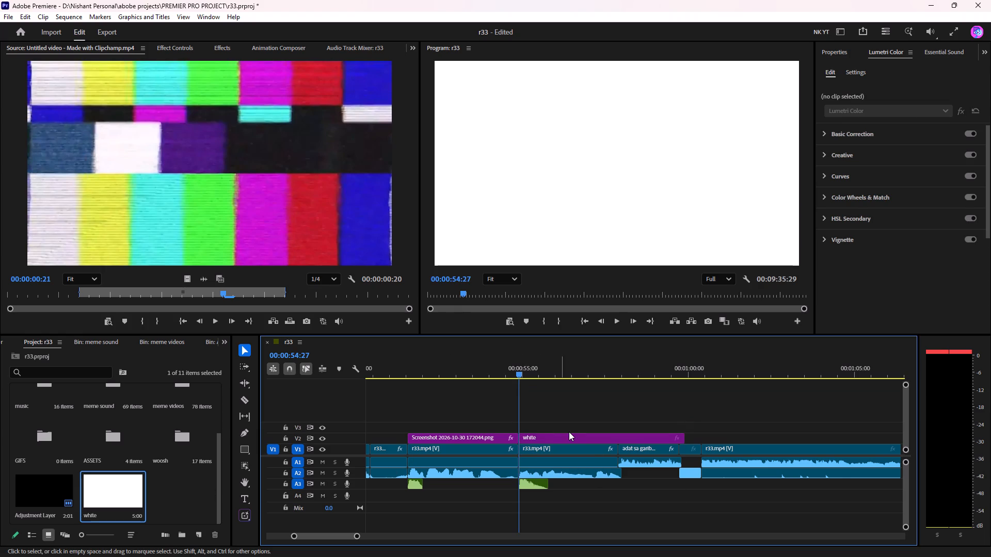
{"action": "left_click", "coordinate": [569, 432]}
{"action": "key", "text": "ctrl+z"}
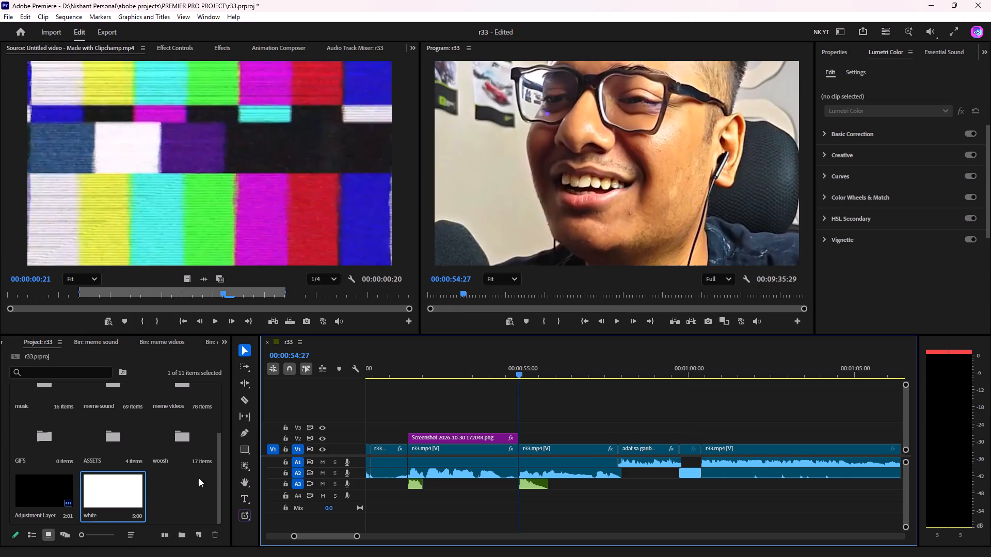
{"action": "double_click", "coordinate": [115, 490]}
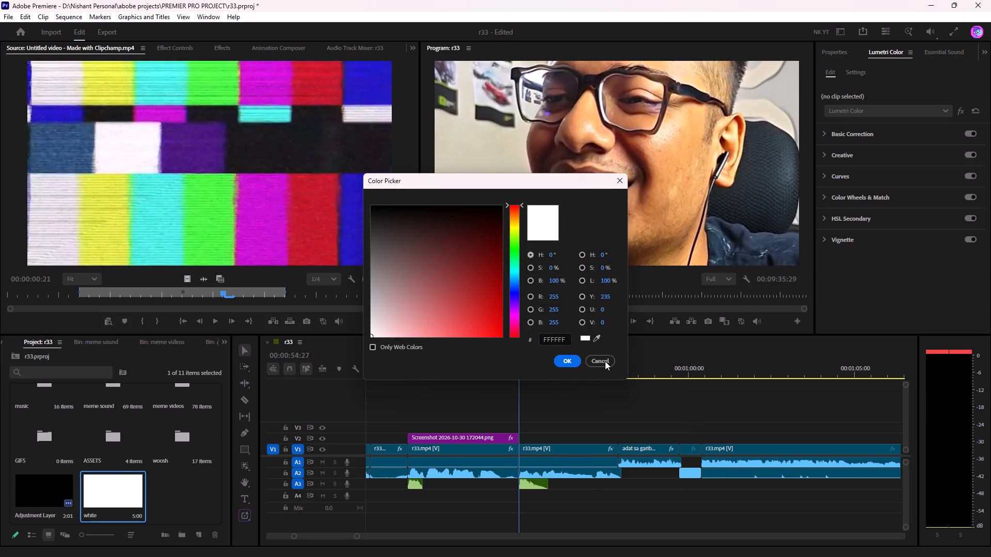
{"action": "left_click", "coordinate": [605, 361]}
Place the white matte on V2 directly after the screenshot clip at 00:00:54:27 and trim its end to about 2 seconds long.
{"action": "left_click_drag", "start_coordinate": [102, 500], "coordinate": [513, 440]}
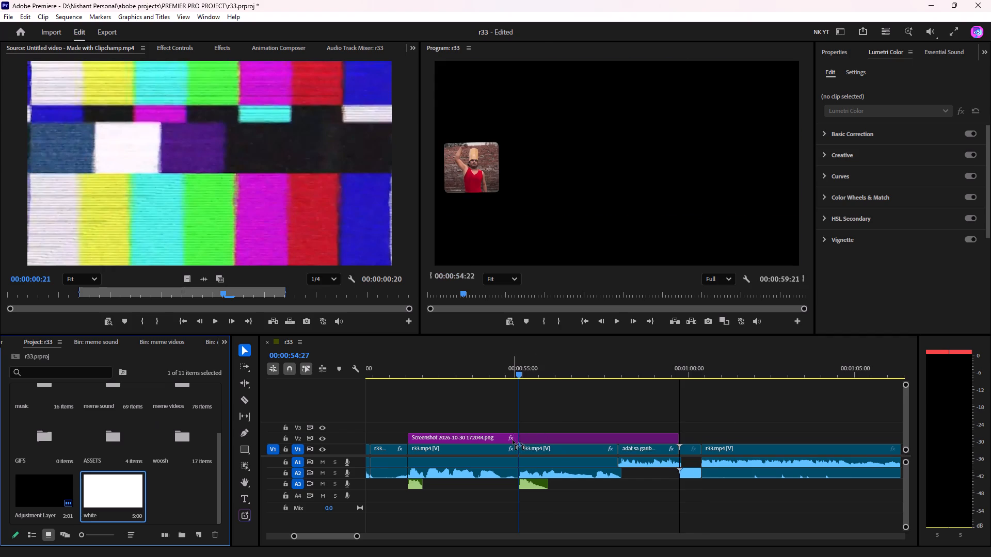
{"action": "left_click_drag", "start_coordinate": [513, 440], "coordinate": [522, 440]}
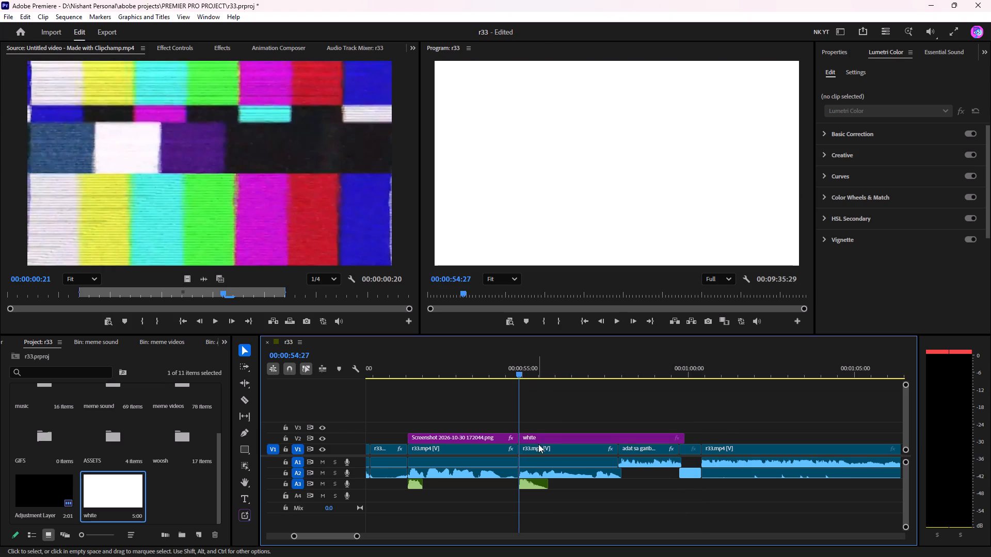
{"action": "left_click", "coordinate": [546, 439]}
{"action": "left_click_drag", "start_coordinate": [685, 439], "coordinate": [537, 457]}
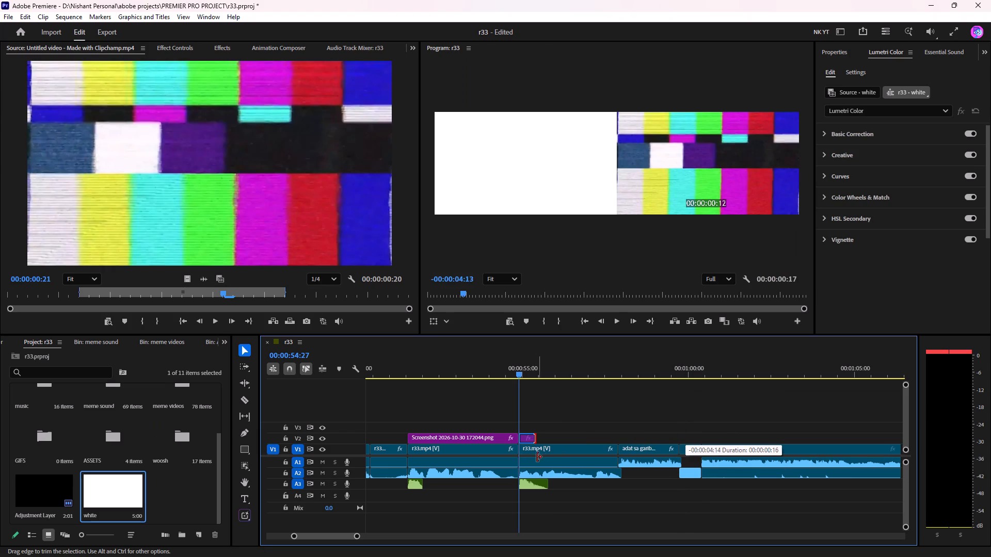
{"action": "left_click_drag", "start_coordinate": [537, 457], "coordinate": [586, 453]}
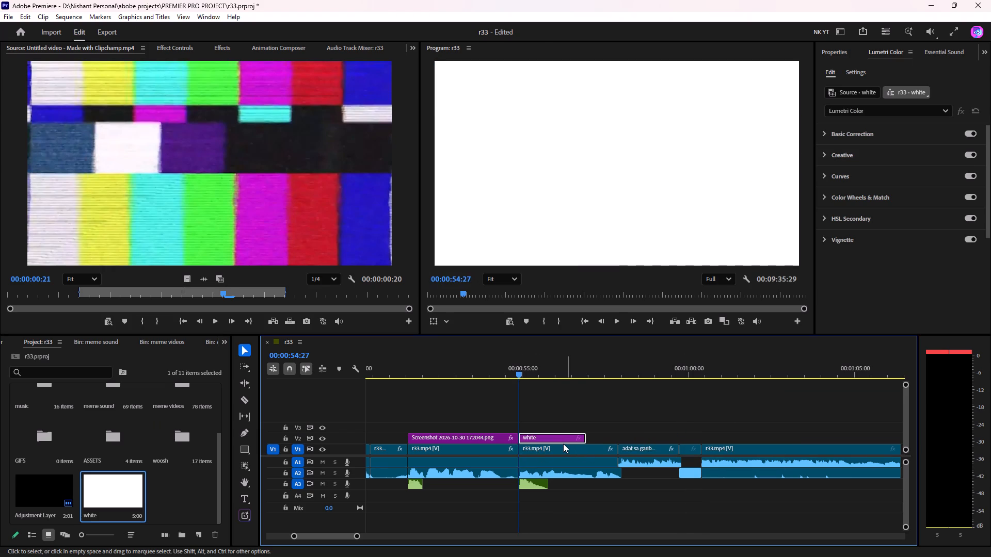
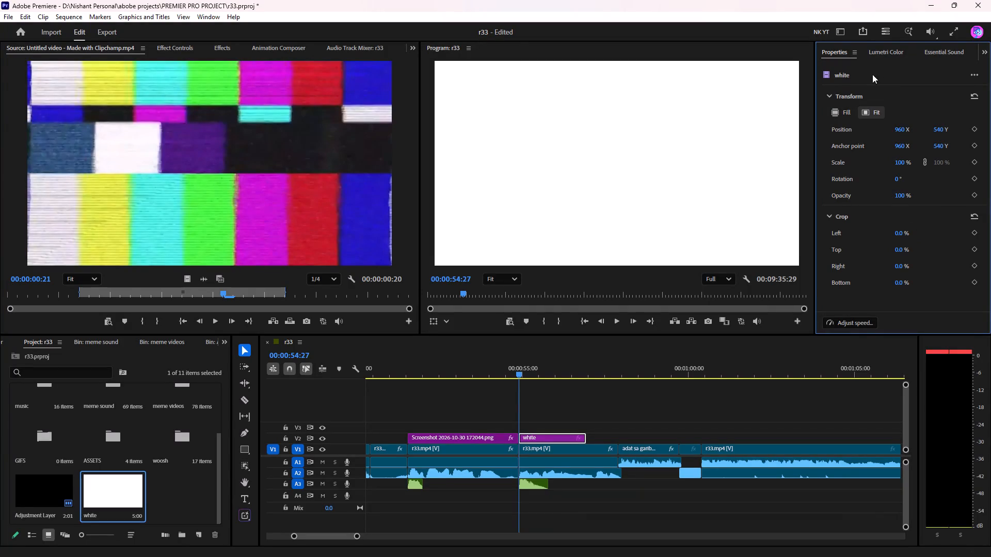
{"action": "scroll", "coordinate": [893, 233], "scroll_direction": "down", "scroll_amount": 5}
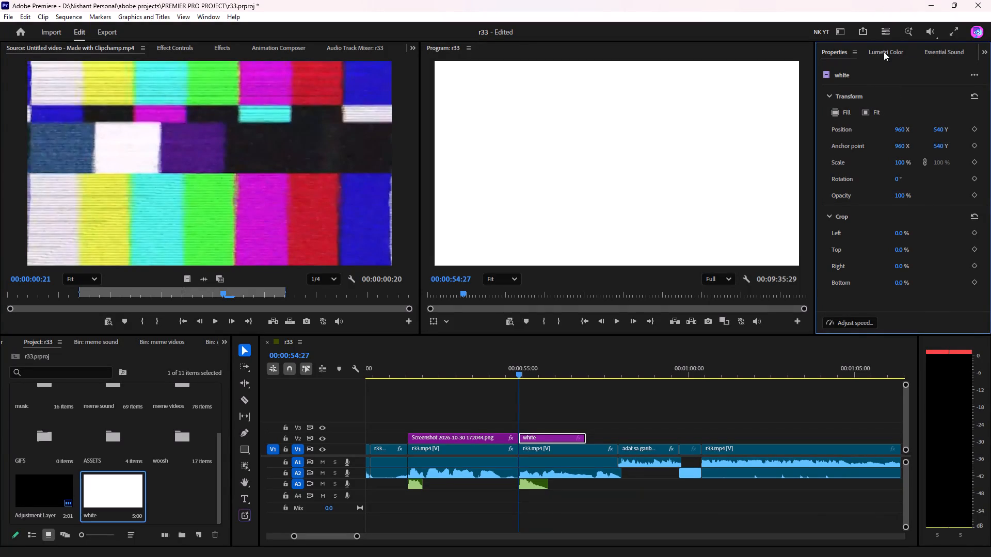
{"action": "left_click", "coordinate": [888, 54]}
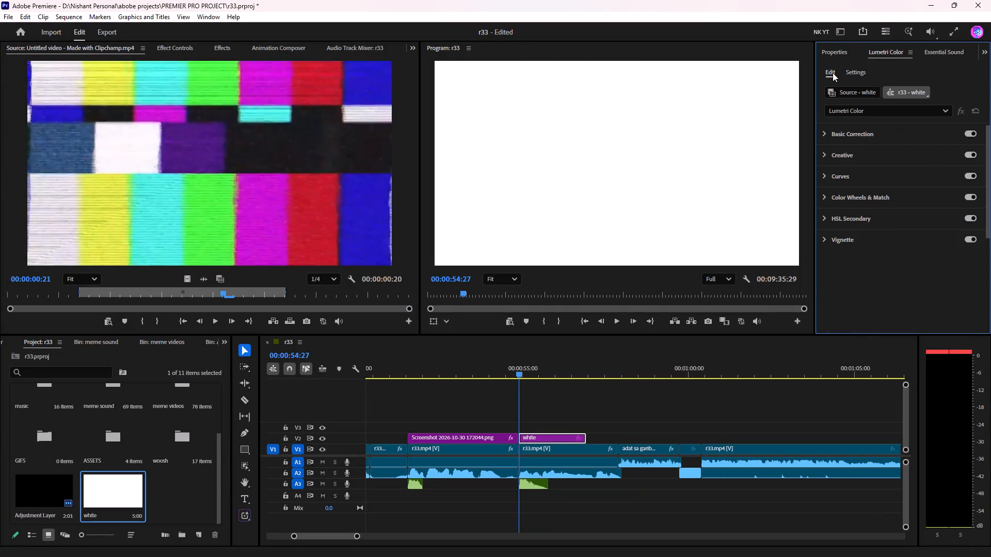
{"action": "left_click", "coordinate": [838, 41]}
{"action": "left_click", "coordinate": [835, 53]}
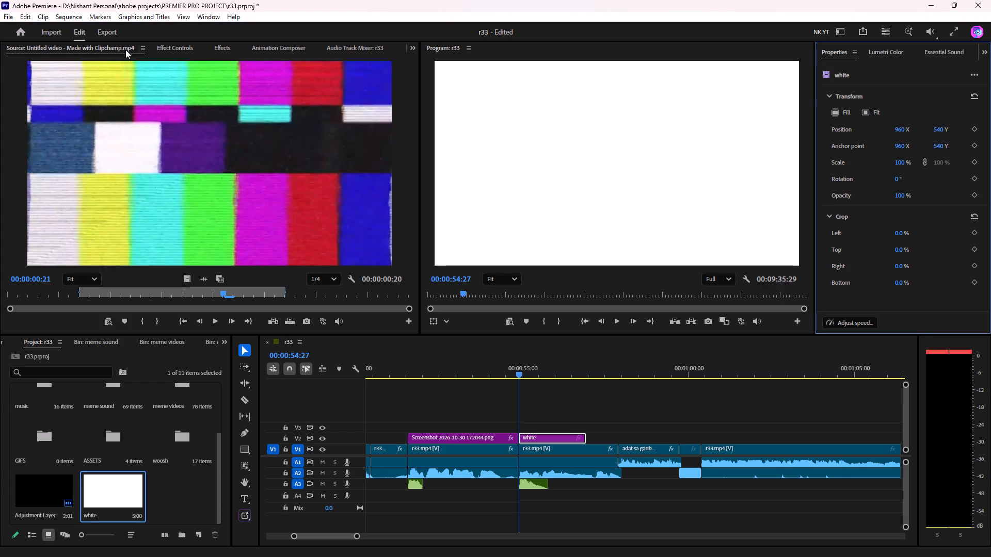
Keyframe the white clip's opacity from 100% at 00:00:54:27 down to 0% at 00:00:55:04 and preview the fade.
{"action": "left_click", "coordinate": [184, 41]}
{"action": "left_click", "coordinate": [180, 55]}
{"action": "left_click", "coordinate": [181, 50]}
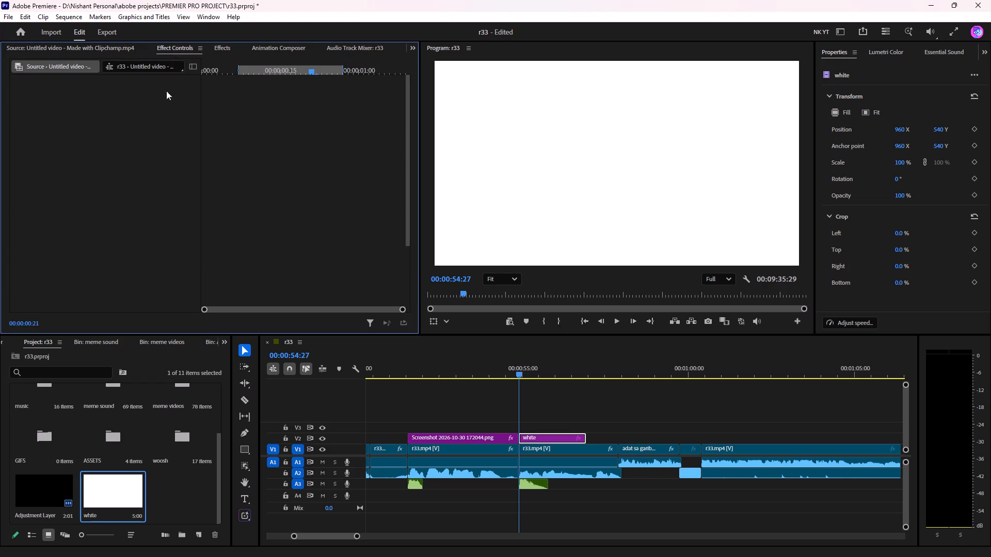
{"action": "left_click", "coordinate": [545, 439]}
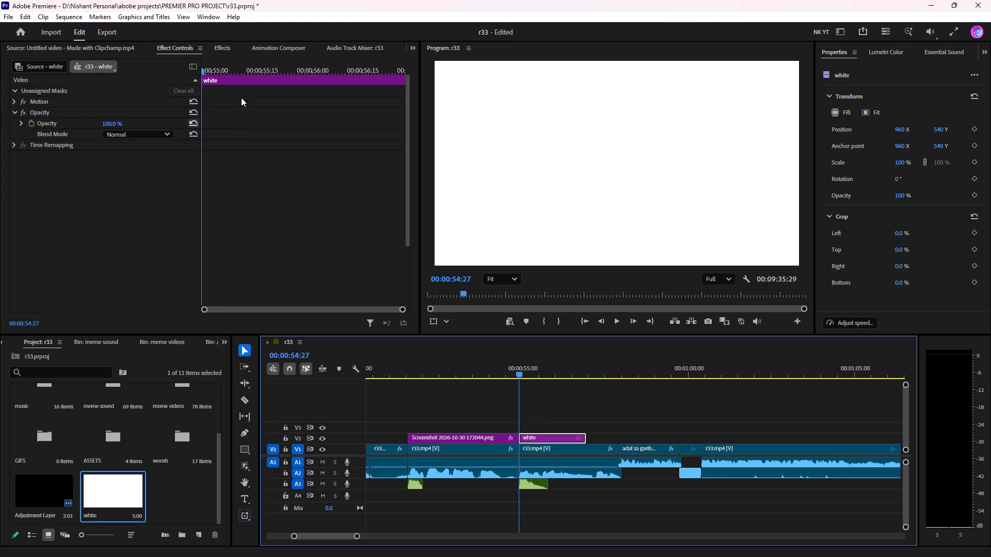
{"action": "left_click_drag", "start_coordinate": [217, 71], "coordinate": [228, 71]}
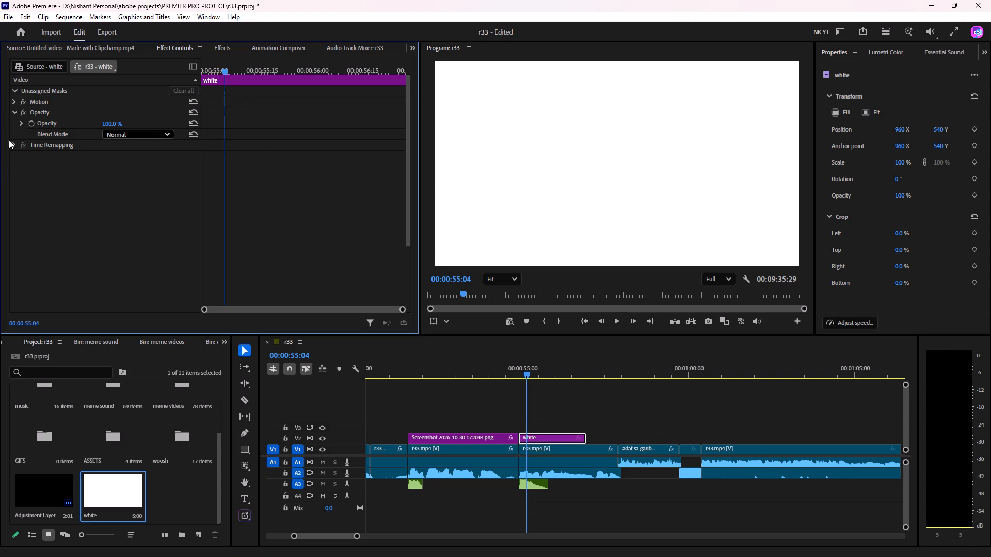
{"action": "left_click", "coordinate": [32, 120]}
{"action": "left_click_drag", "start_coordinate": [226, 66], "coordinate": [183, 83]}
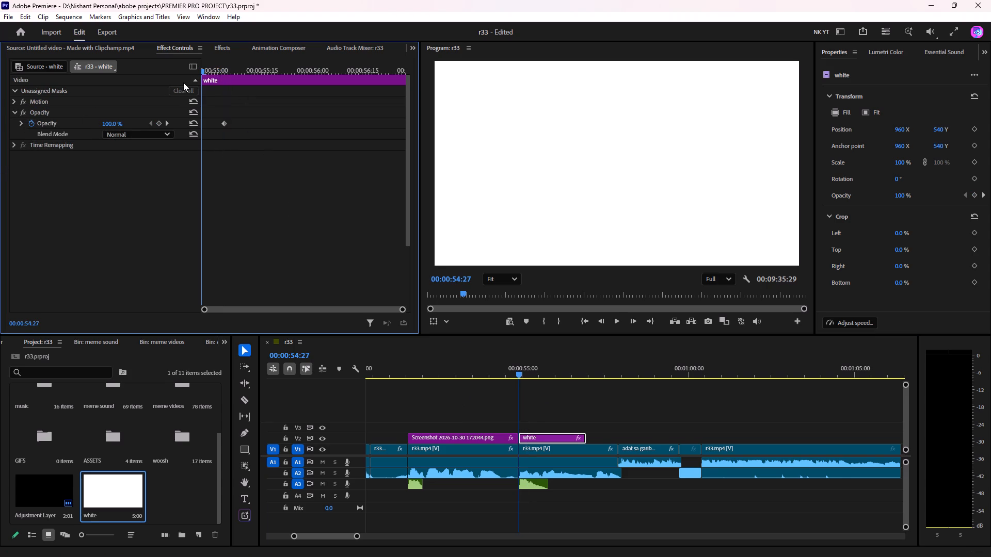
{"action": "left_click", "coordinate": [161, 122]}
{"action": "left_click", "coordinate": [169, 122]}
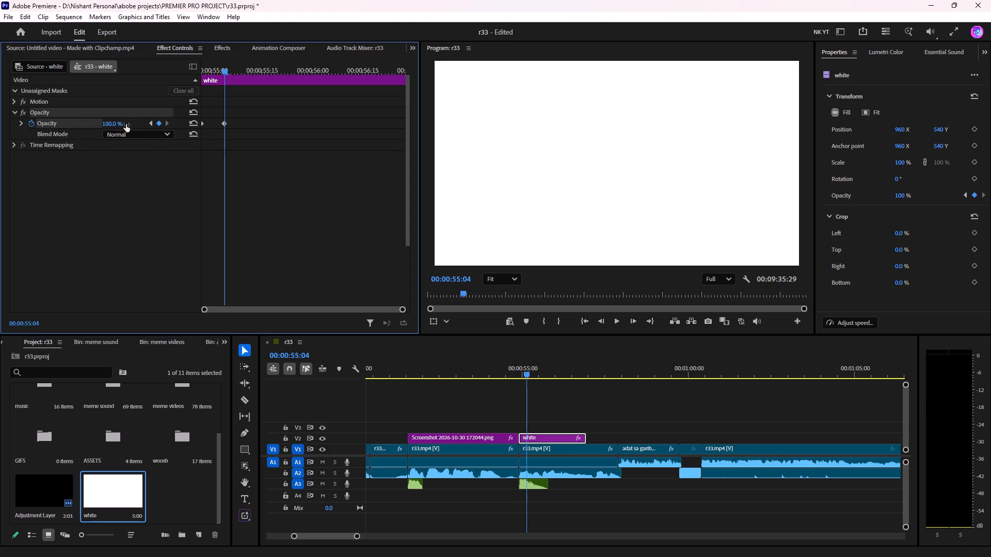
{"action": "left_click_drag", "start_coordinate": [120, 124], "coordinate": [15, 122]}
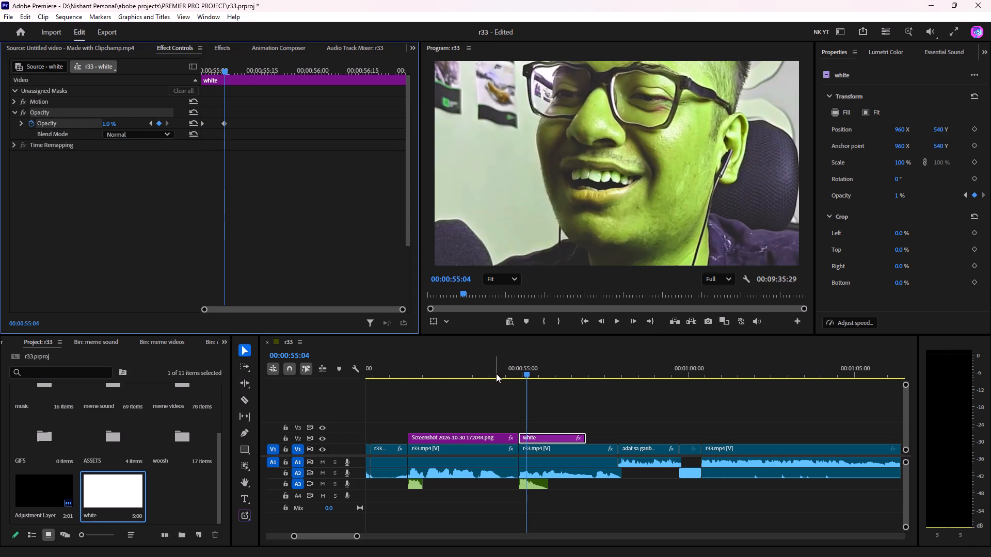
{"action": "left_click_drag", "start_coordinate": [110, 124], "coordinate": [91, 129]}
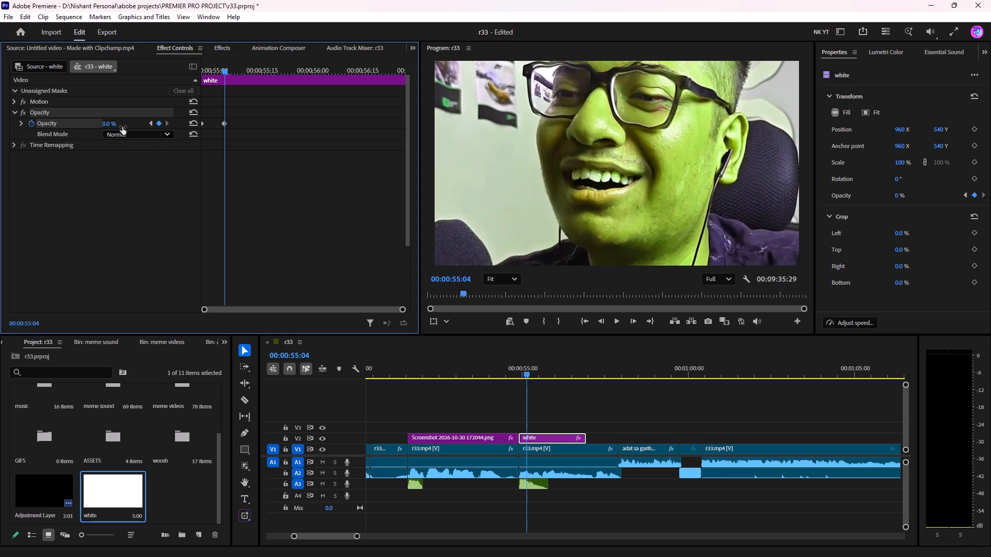
{"action": "left_click", "coordinate": [499, 365]}
{"action": "key", "text": "space"}
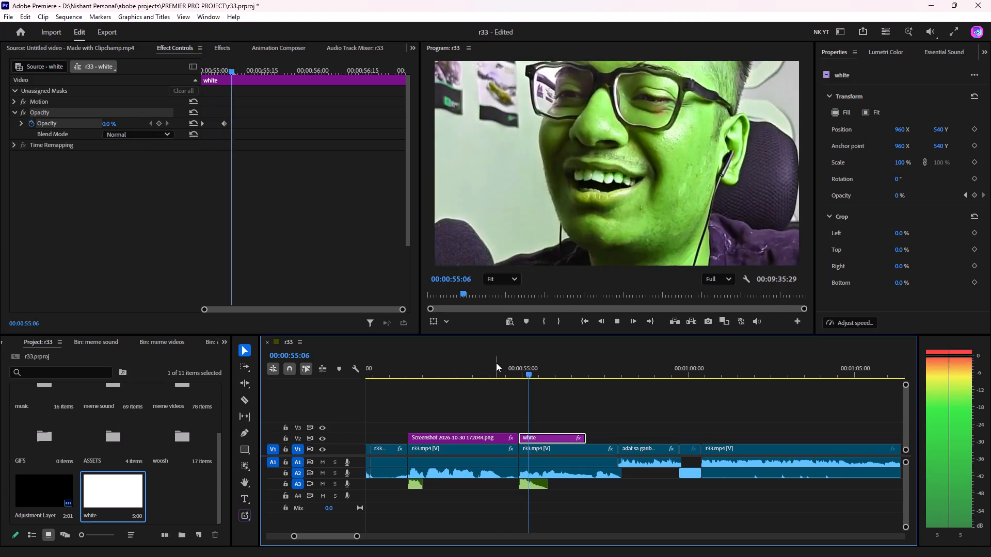
{"action": "key", "text": "space"}
Move the white clip's 0% opacity keyframe slightly earlier, to about 00:00:55:02, and preview the faster flash.
{"action": "left_click_drag", "start_coordinate": [223, 123], "coordinate": [217, 127]}
{"action": "left_click", "coordinate": [513, 370]}
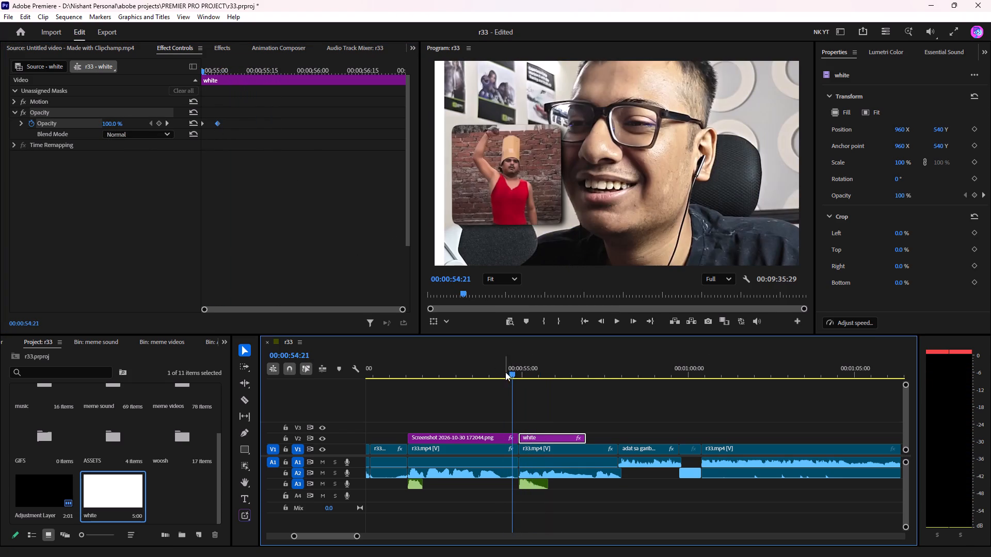
{"action": "left_click", "coordinate": [505, 372]}
{"action": "key", "text": "space"}
{"action": "key", "text": "space"}
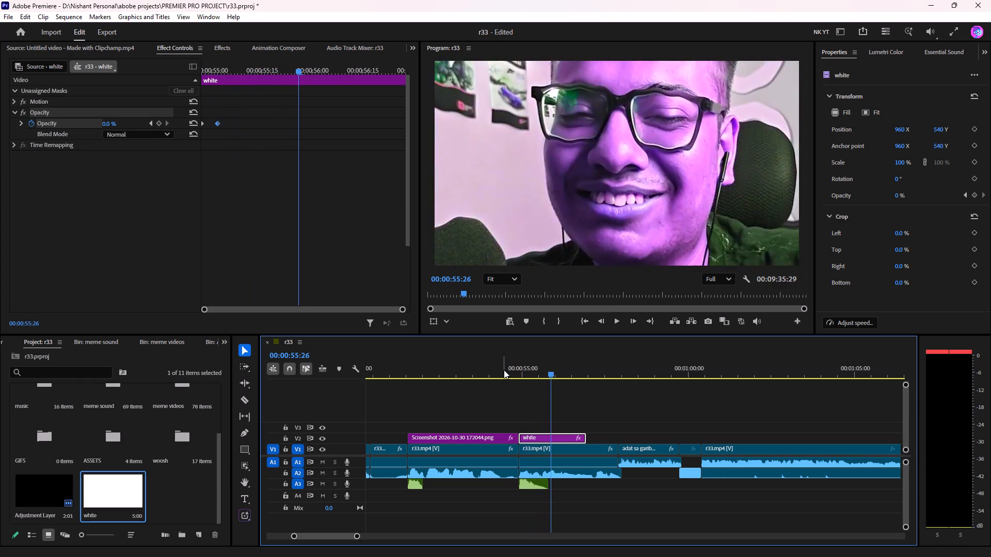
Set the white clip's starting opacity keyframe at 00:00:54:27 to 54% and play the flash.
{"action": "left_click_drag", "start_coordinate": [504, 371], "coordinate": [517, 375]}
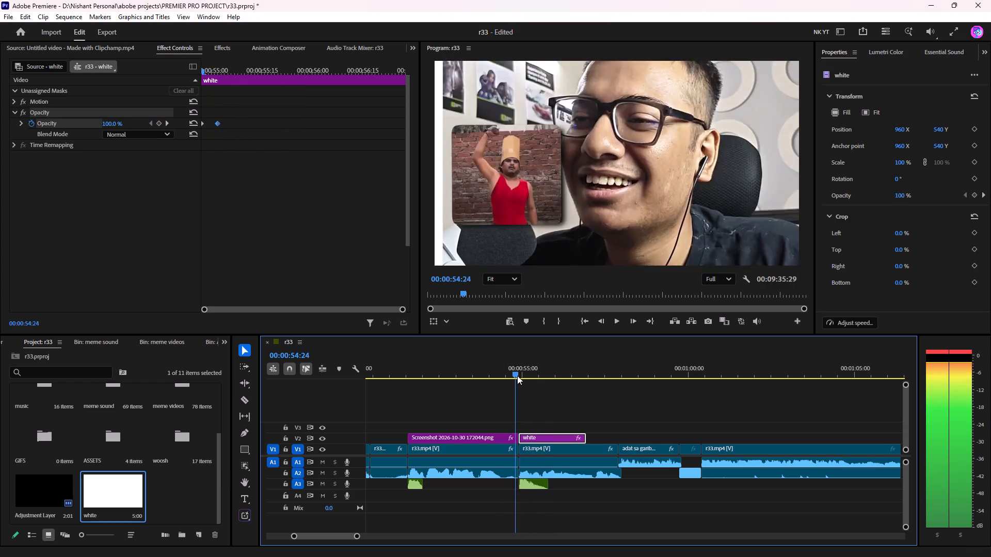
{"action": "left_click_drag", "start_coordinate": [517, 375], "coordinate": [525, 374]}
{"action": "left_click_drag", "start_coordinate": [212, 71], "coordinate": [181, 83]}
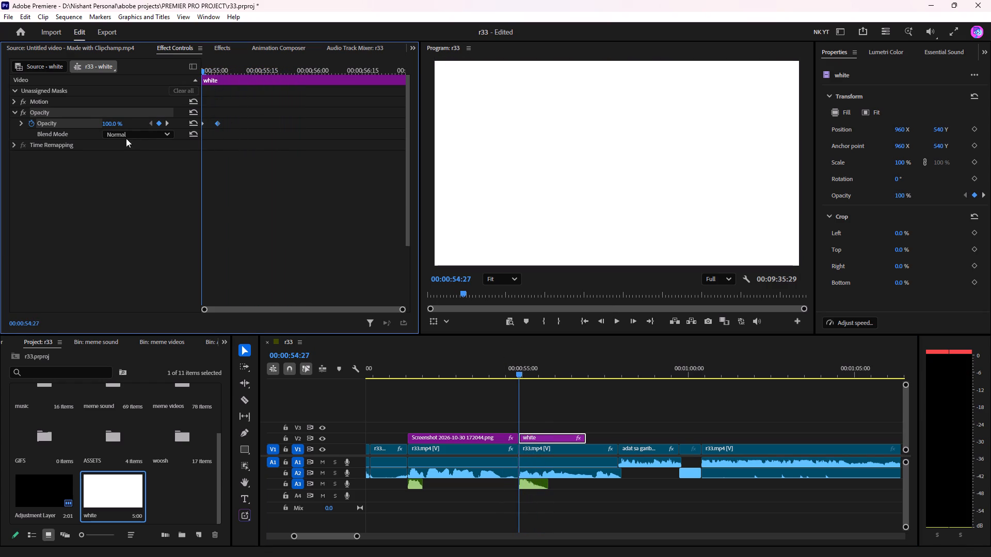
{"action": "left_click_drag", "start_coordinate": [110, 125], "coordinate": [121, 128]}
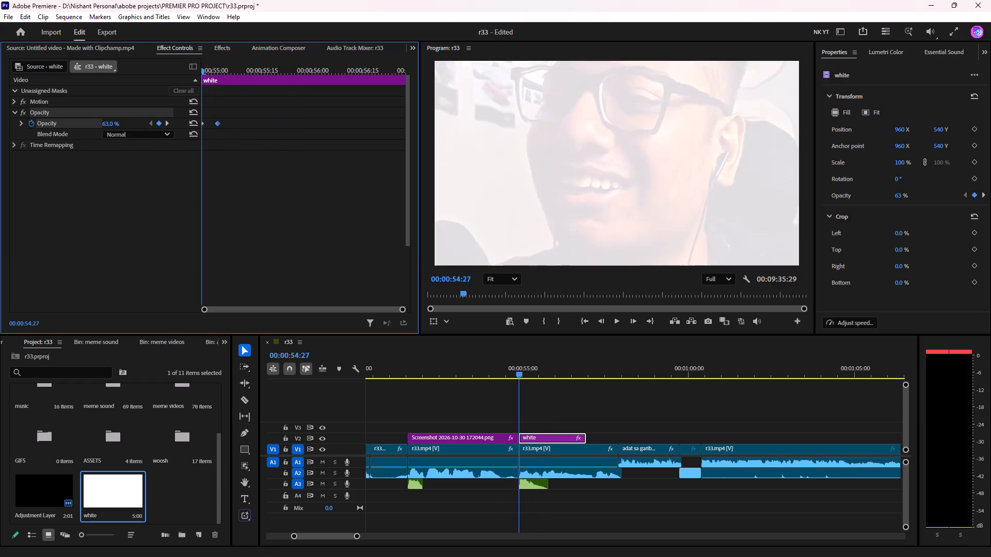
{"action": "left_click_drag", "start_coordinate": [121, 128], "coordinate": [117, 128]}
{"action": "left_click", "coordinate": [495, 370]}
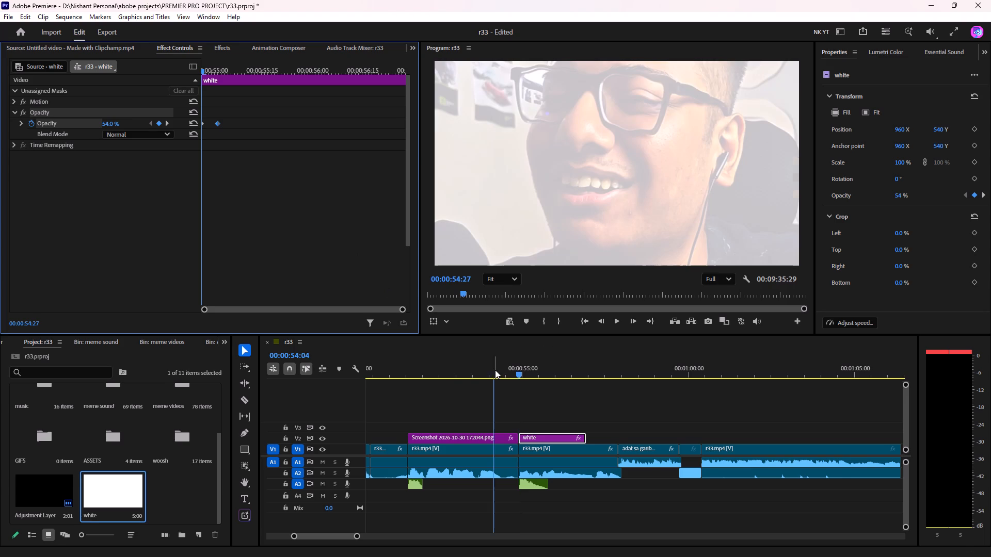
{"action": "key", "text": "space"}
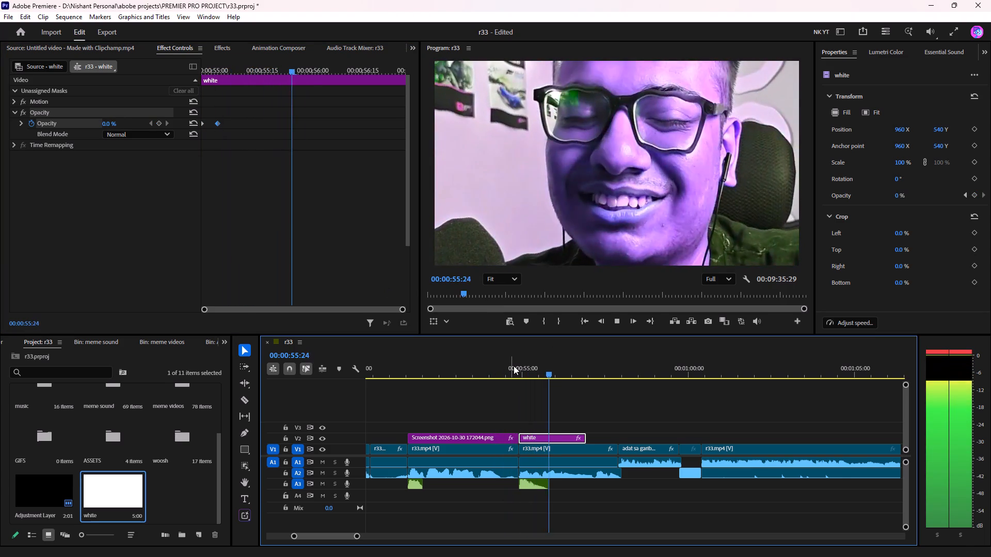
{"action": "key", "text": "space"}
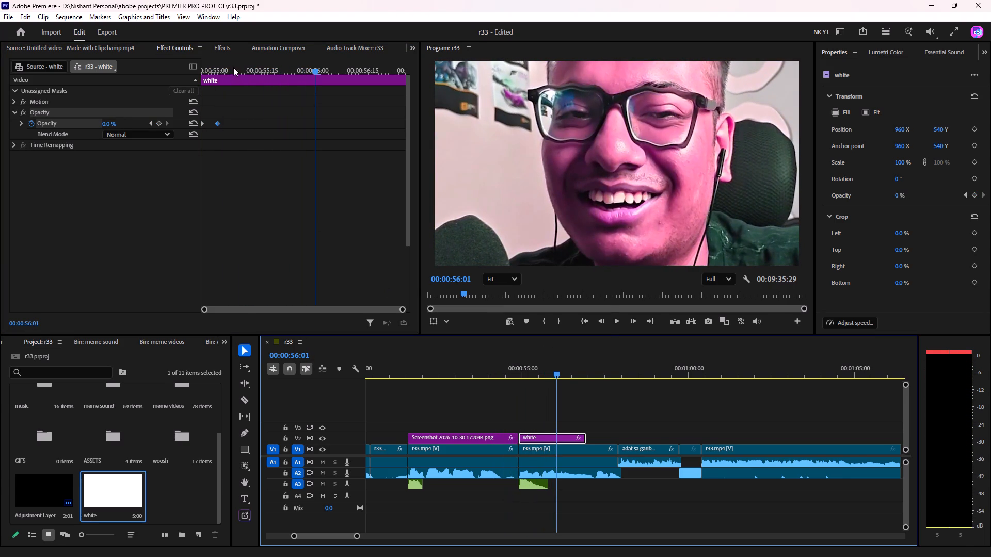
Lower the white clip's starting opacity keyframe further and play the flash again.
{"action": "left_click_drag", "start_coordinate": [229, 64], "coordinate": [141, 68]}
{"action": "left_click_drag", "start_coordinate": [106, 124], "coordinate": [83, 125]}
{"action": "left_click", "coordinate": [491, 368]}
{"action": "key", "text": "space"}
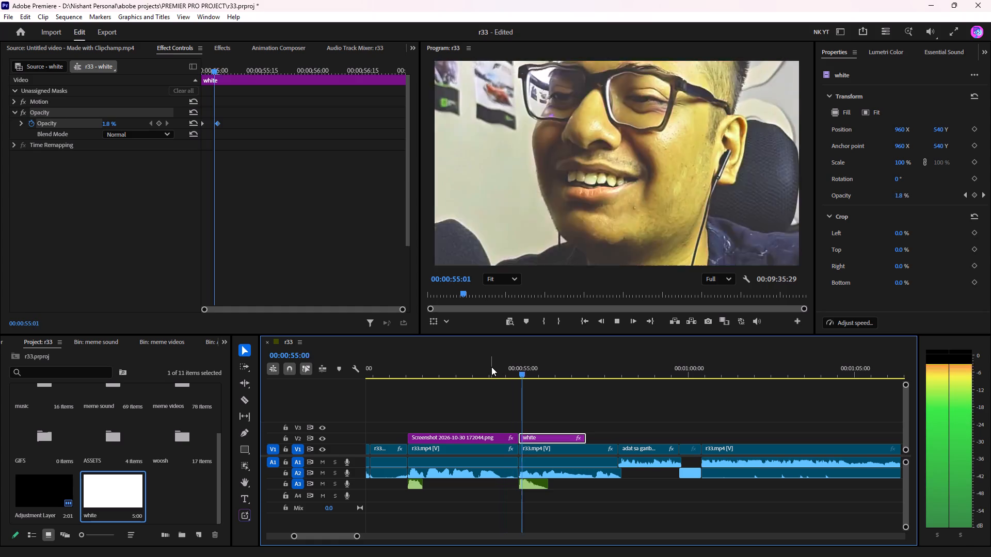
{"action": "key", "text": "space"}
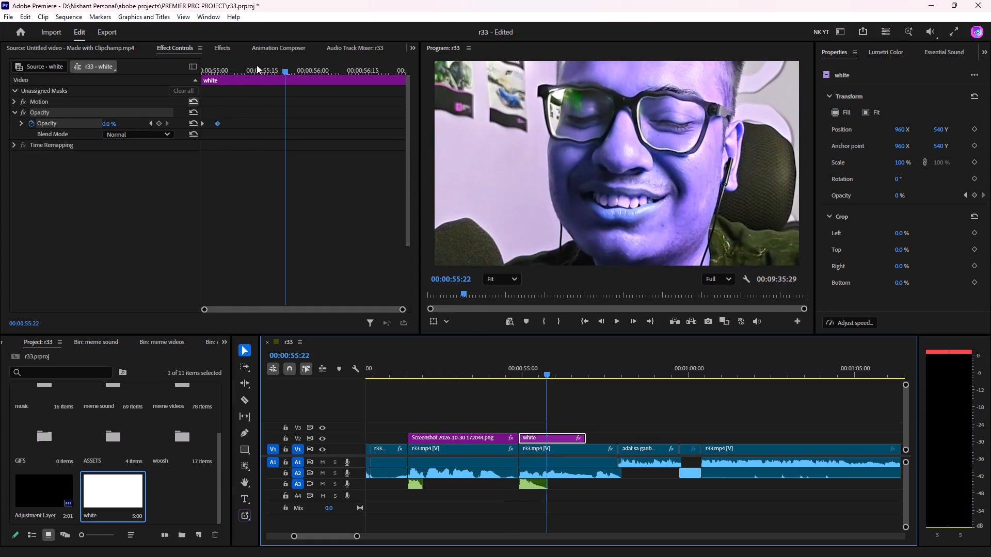
Set the white clip's starting opacity keyframe at 00:00:54:27 to 27% and play back the flash.
{"action": "left_click_drag", "start_coordinate": [250, 63], "coordinate": [97, 73]}
{"action": "left_click_drag", "start_coordinate": [107, 120], "coordinate": [114, 120]}
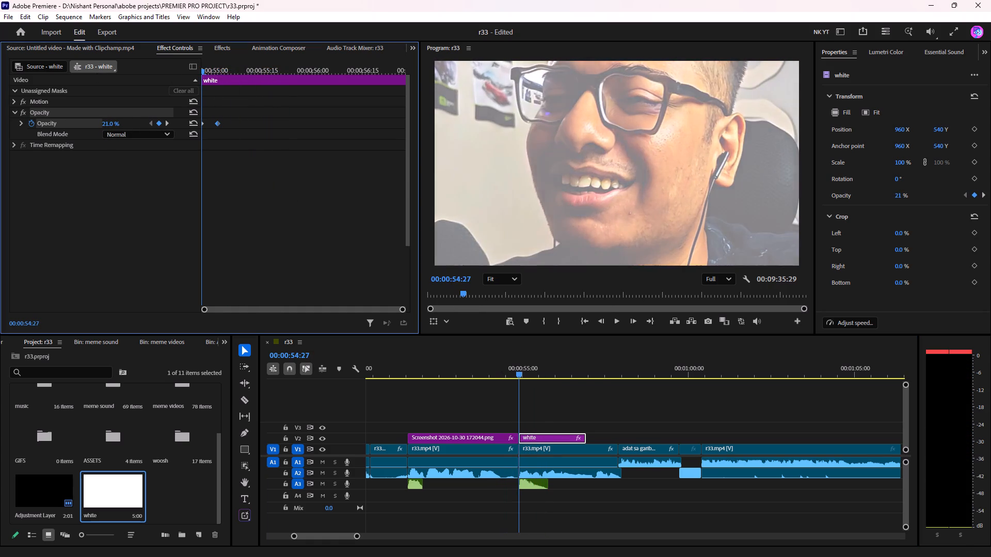
{"action": "left_click_drag", "start_coordinate": [114, 120], "coordinate": [117, 120]}
{"action": "left_click", "coordinate": [479, 363]}
{"action": "key", "text": "space"}
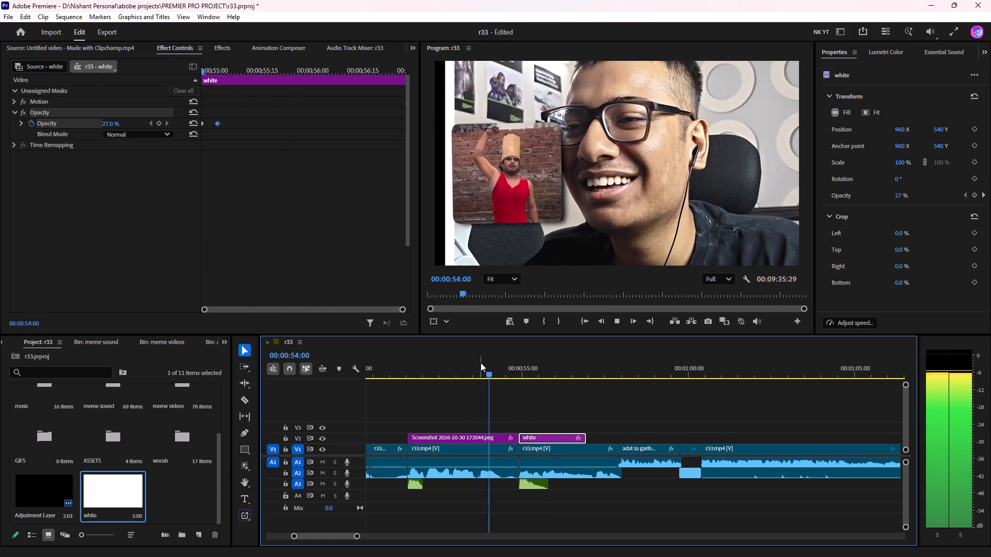
{"action": "key", "text": "space"}
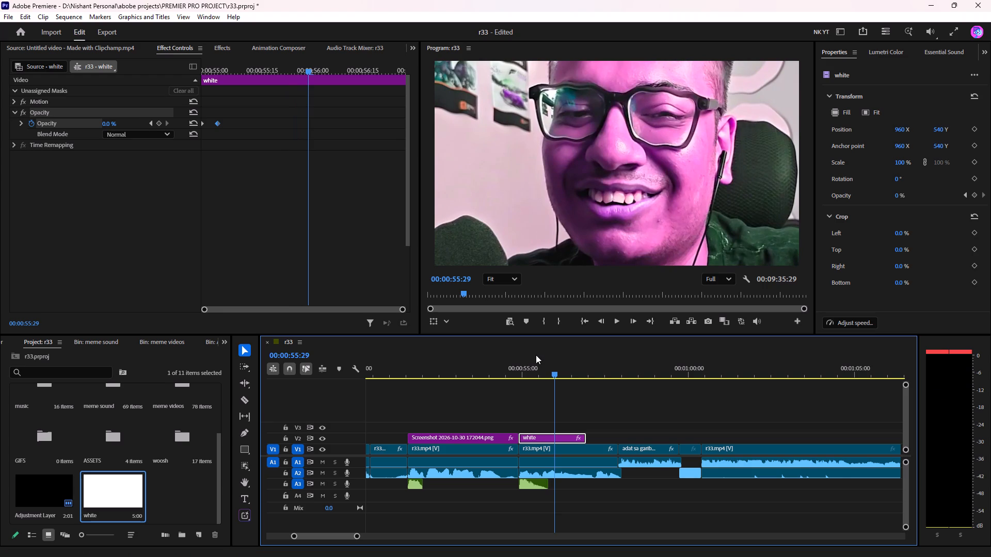
{"action": "left_click", "coordinate": [509, 354]}
{"action": "key", "text": "space"}
{"action": "left_click", "coordinate": [505, 362]}
{"action": "key", "text": "space"}
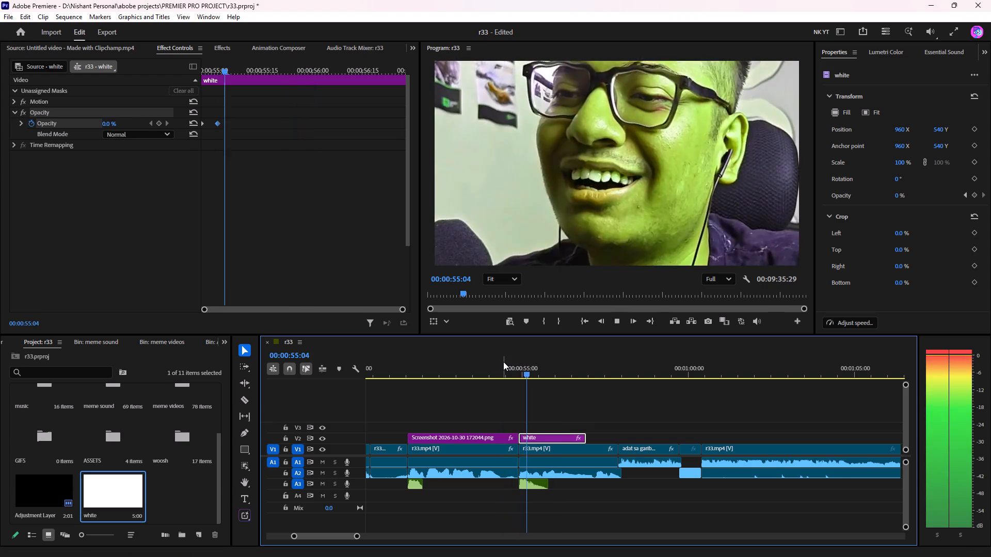
{"action": "key", "text": "space"}
Apply the Lite Shake preset from NK images motion to the r33.mp4 clip on V1 beneath the white matte and preview it.
{"action": "left_click", "coordinate": [216, 54]}
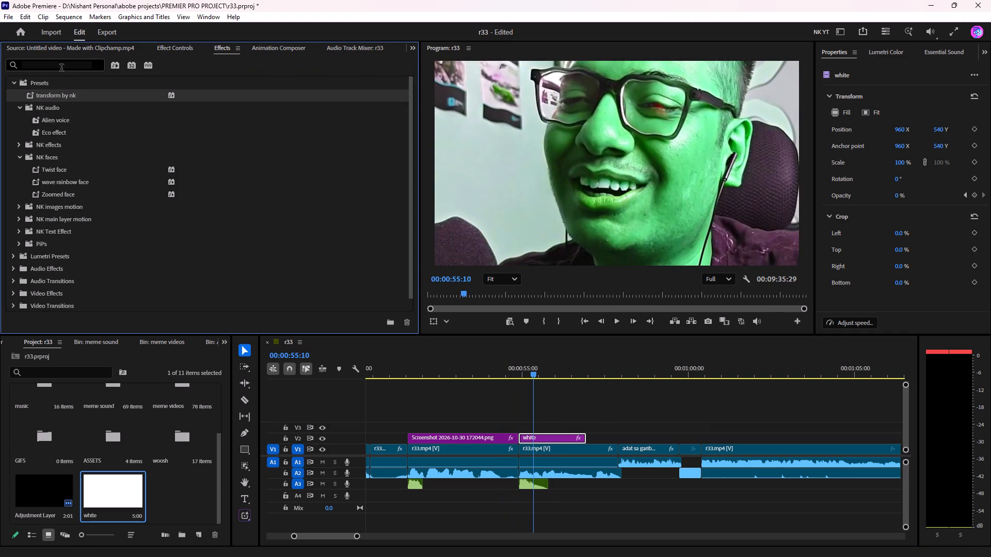
{"action": "left_click", "coordinate": [64, 64]}
{"action": "key", "text": "s"}
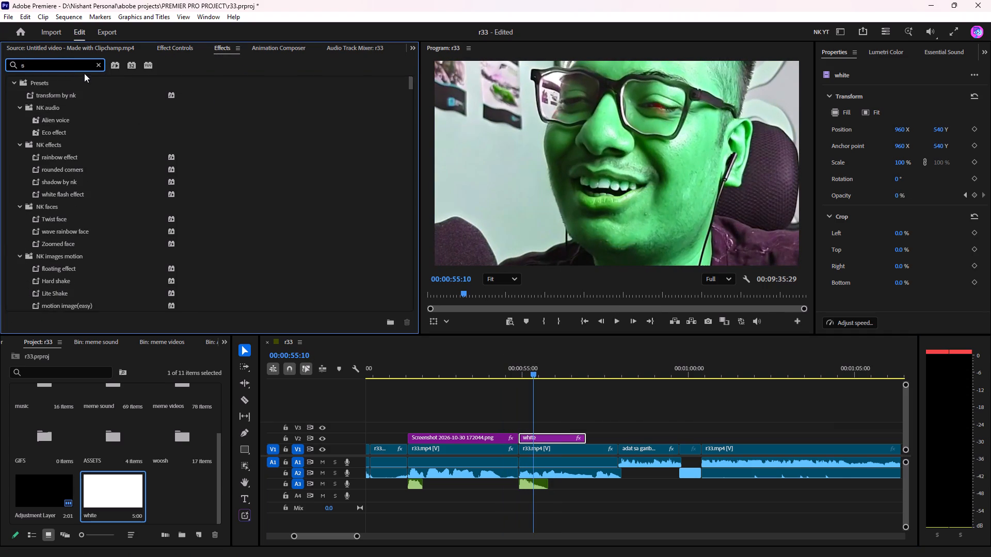
{"action": "left_click", "coordinate": [101, 65]}
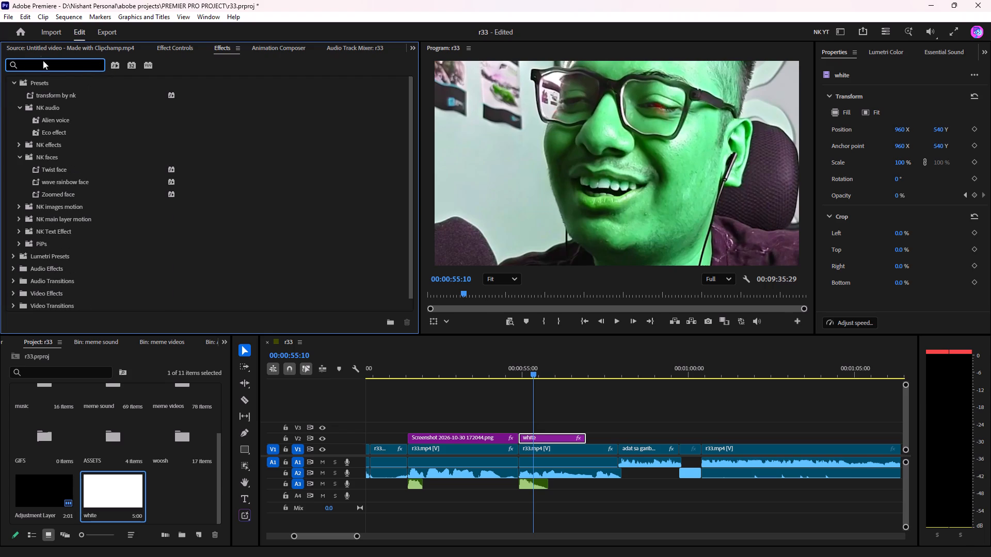
{"action": "left_click", "coordinate": [13, 83]}
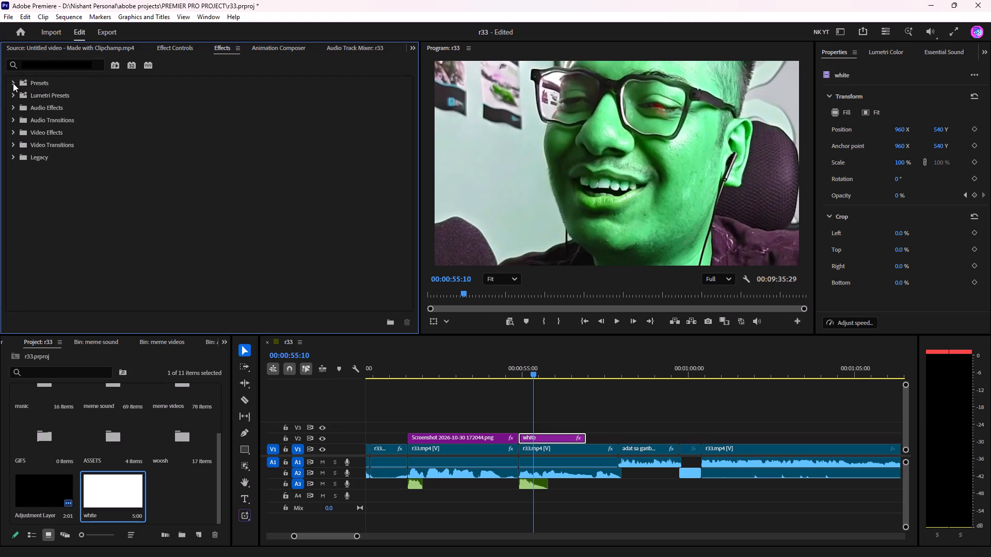
{"action": "left_click", "coordinate": [16, 82]}
{"action": "left_click", "coordinate": [20, 107]}
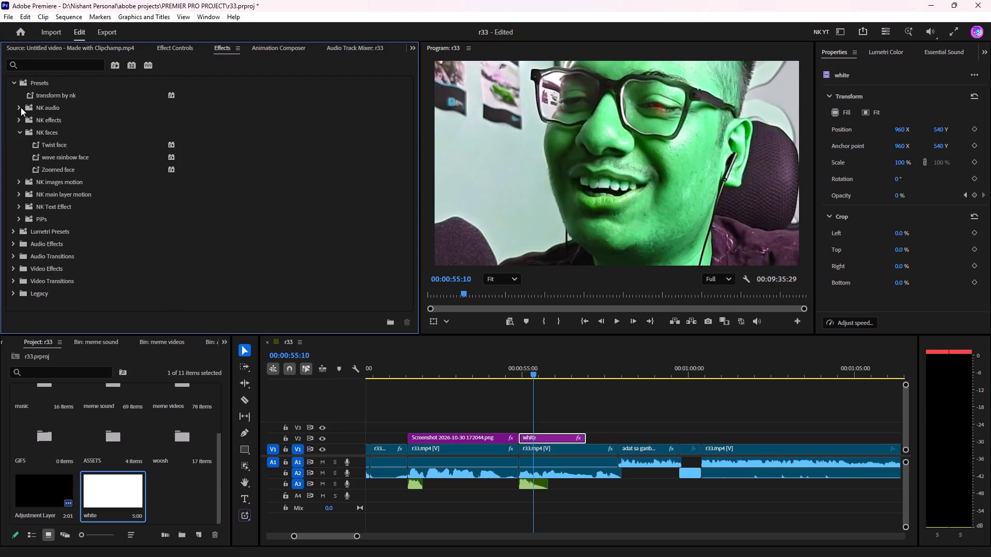
{"action": "left_click", "coordinate": [18, 128]}
{"action": "left_click", "coordinate": [18, 144]}
{"action": "left_click", "coordinate": [18, 144]}
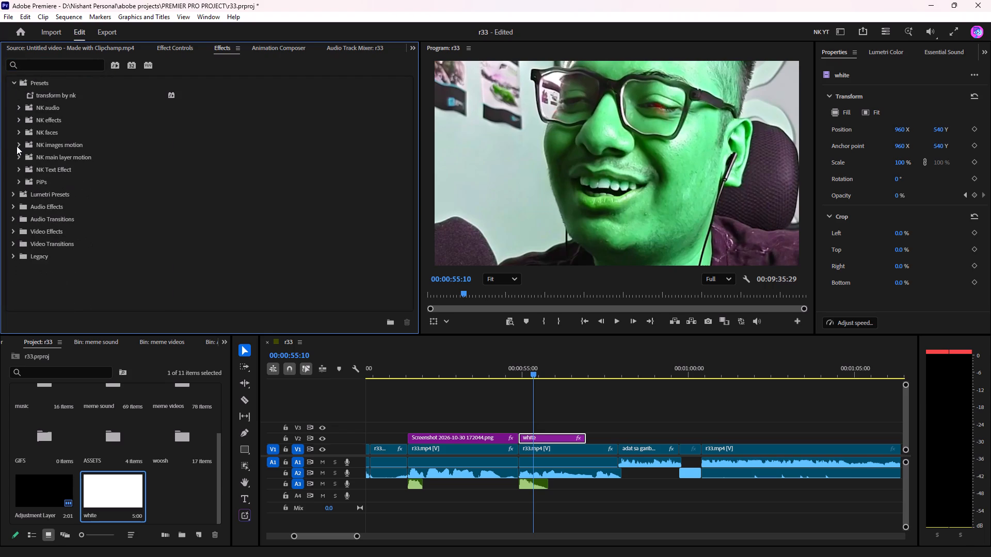
{"action": "left_click", "coordinate": [19, 142]}
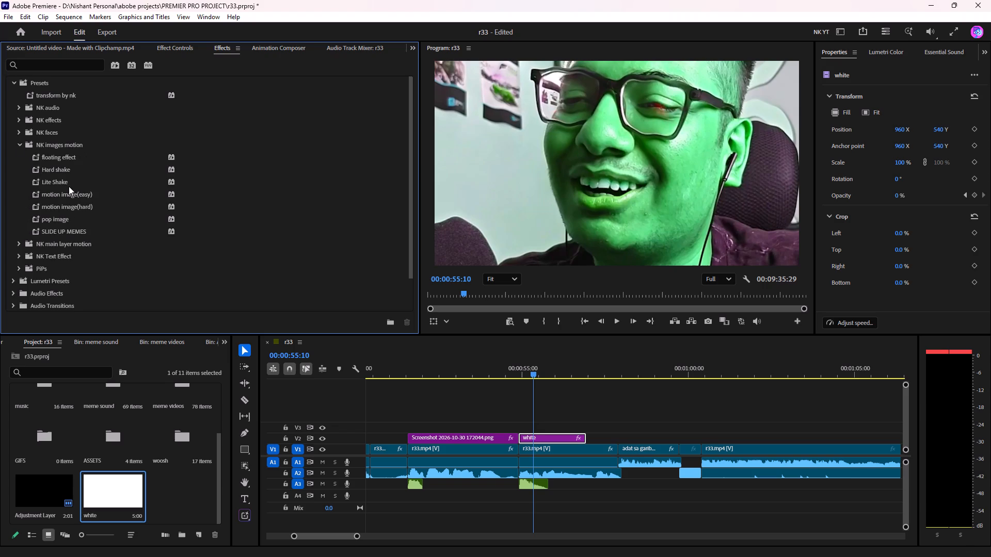
{"action": "left_click_drag", "start_coordinate": [57, 182], "coordinate": [563, 453]}
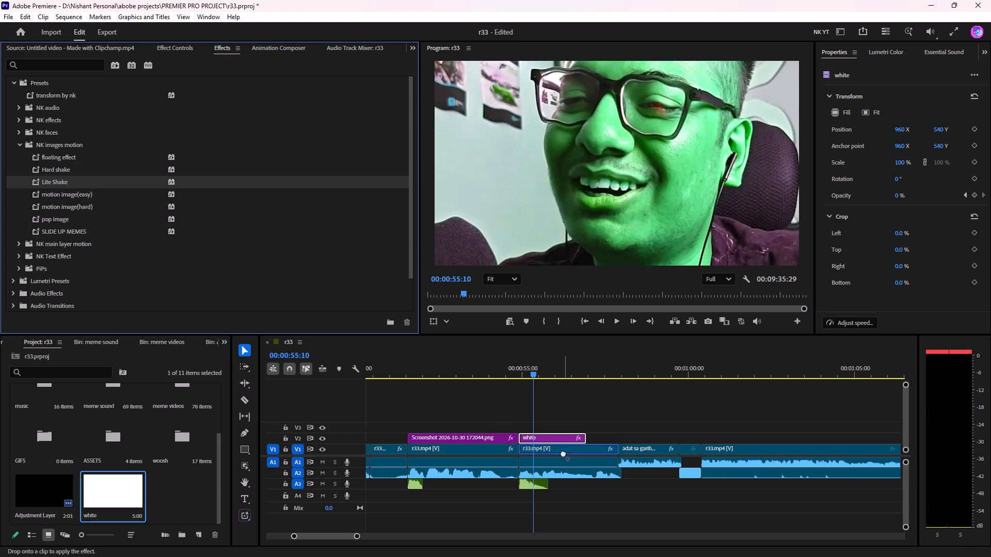
{"action": "left_click_drag", "start_coordinate": [563, 453], "coordinate": [533, 451]}
{"action": "left_click", "coordinate": [507, 365]}
{"action": "key", "text": "space"}
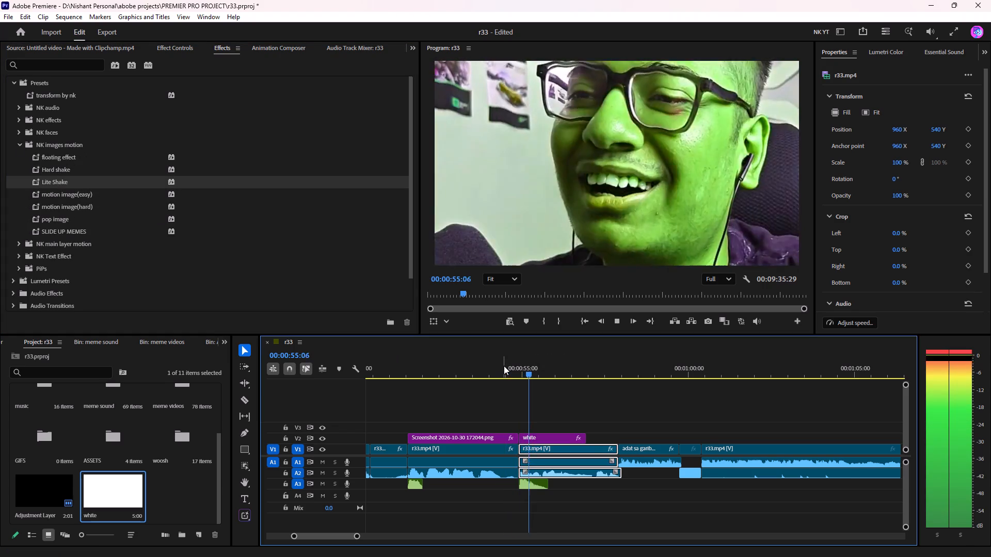
Review the white flash and Lite Shake around 00:00:54 to 00:00:55, playing it full screen and in the program monitor.
{"action": "key", "text": "space"}
{"action": "left_click", "coordinate": [499, 367]}
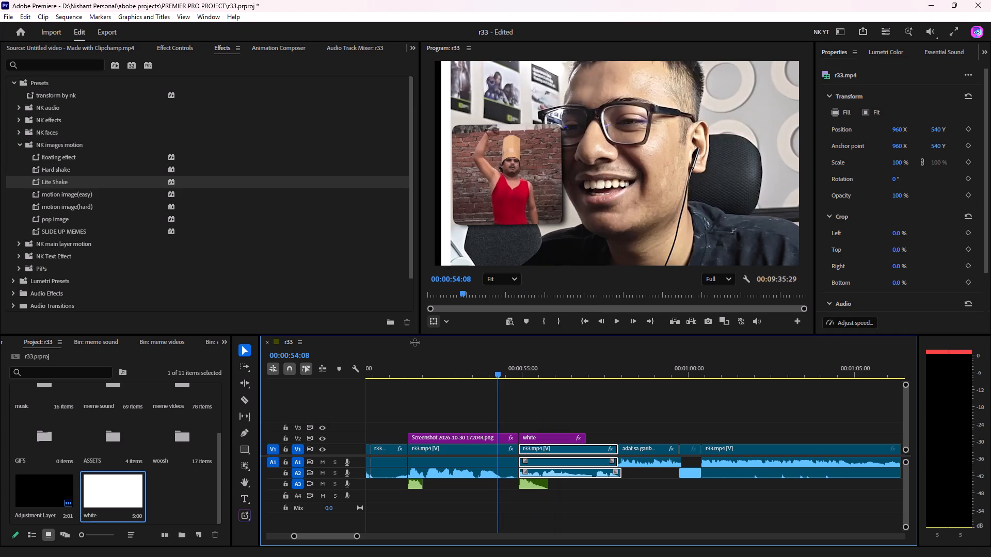
{"action": "left_click", "coordinate": [387, 367]}
{"action": "key", "text": "space"}
{"action": "left_click", "coordinate": [952, 32]}
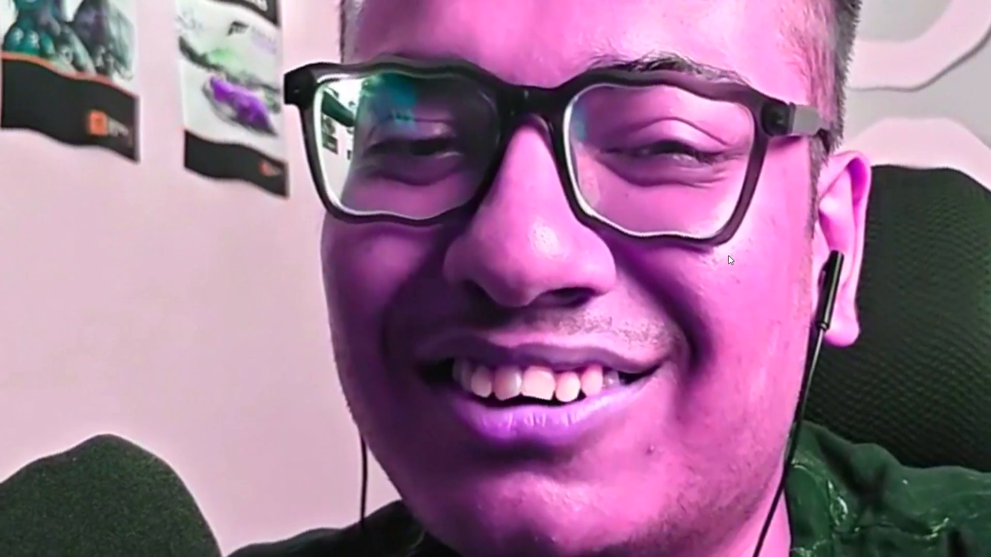
{"action": "key", "text": "Escape"}
{"action": "key", "text": "space"}
{"action": "left_click", "coordinate": [499, 369]}
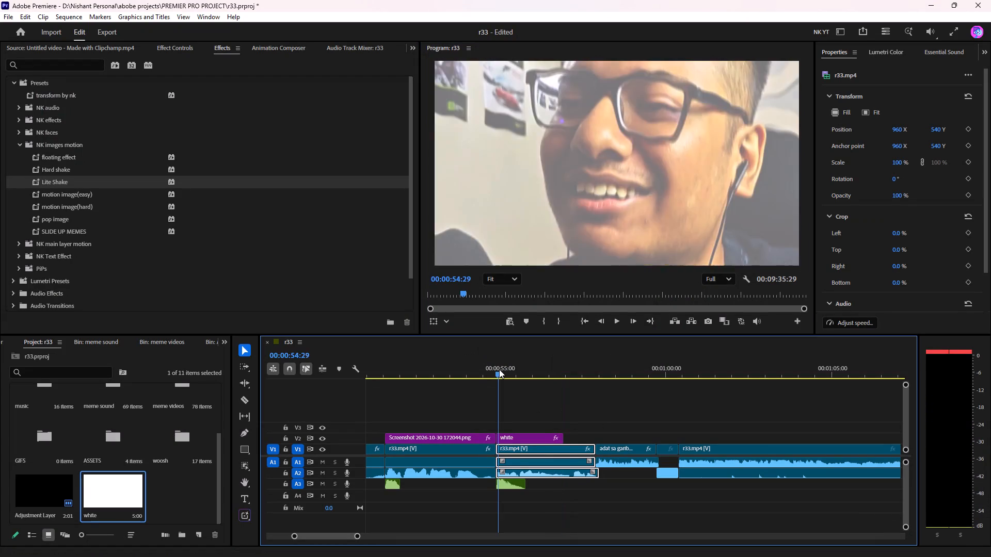
{"action": "key", "text": "space"}
{"action": "left_click", "coordinate": [477, 365]}
{"action": "key", "text": "space"}
{"action": "key", "text": "space"}
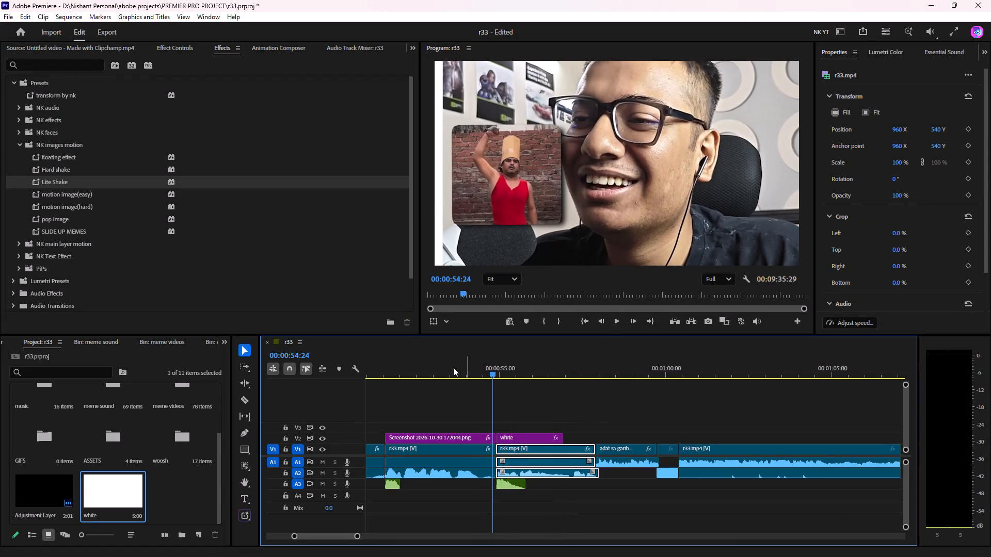
Play the edited section full screen from before 00:00:51 through to about 00:01:00.
{"action": "left_click_drag", "start_coordinate": [420, 370], "coordinate": [496, 381]}
{"action": "key", "text": "space"}
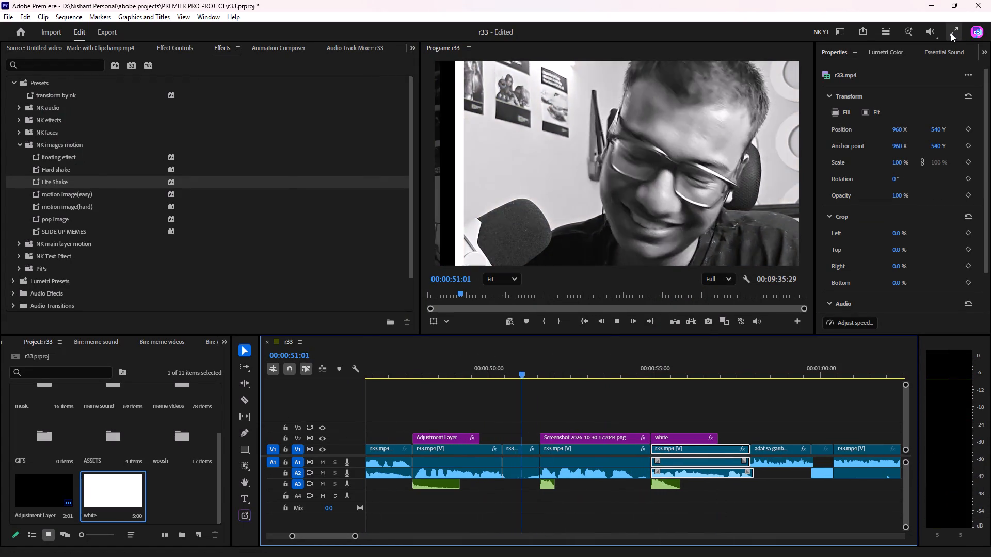
{"action": "left_click", "coordinate": [951, 33]}
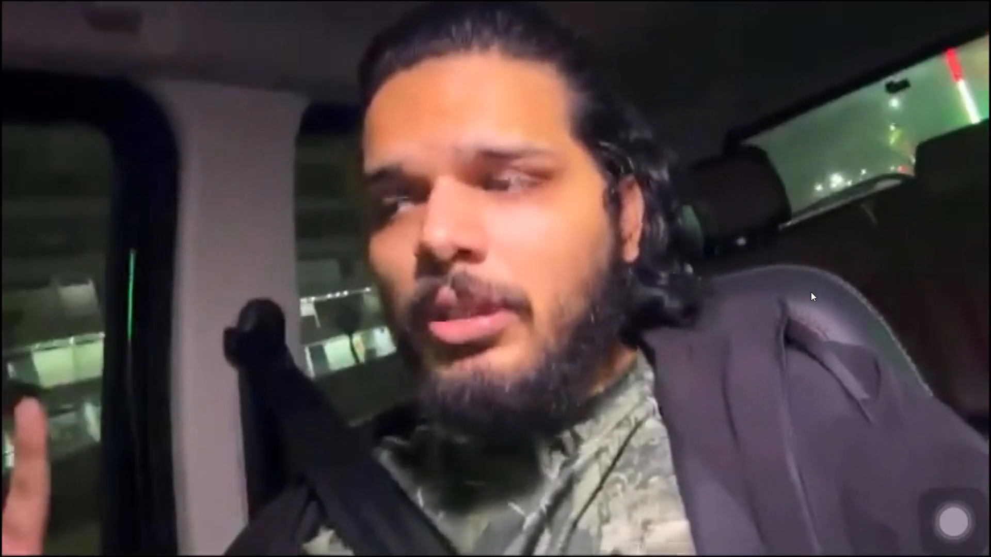
{"action": "key", "text": "space"}
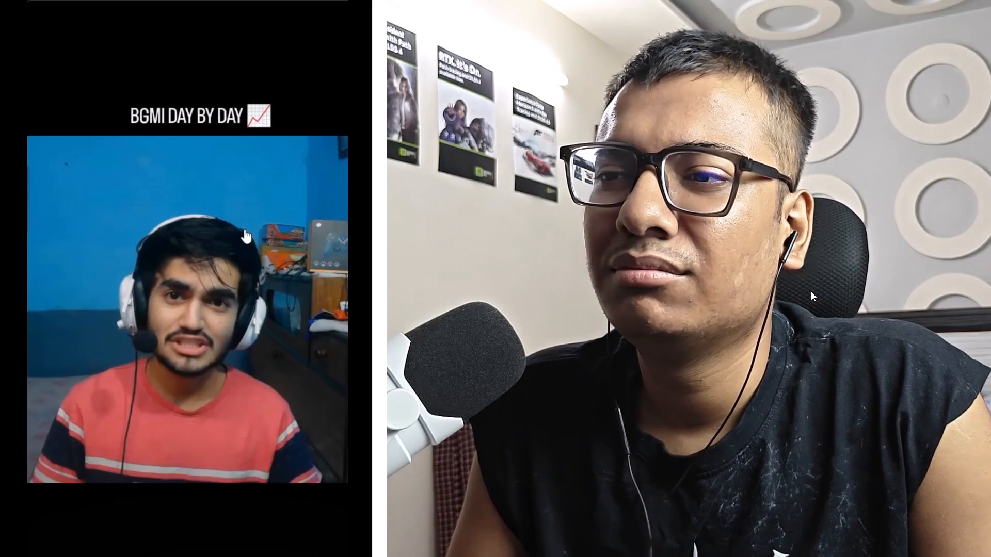
{"action": "key", "text": "Escape"}
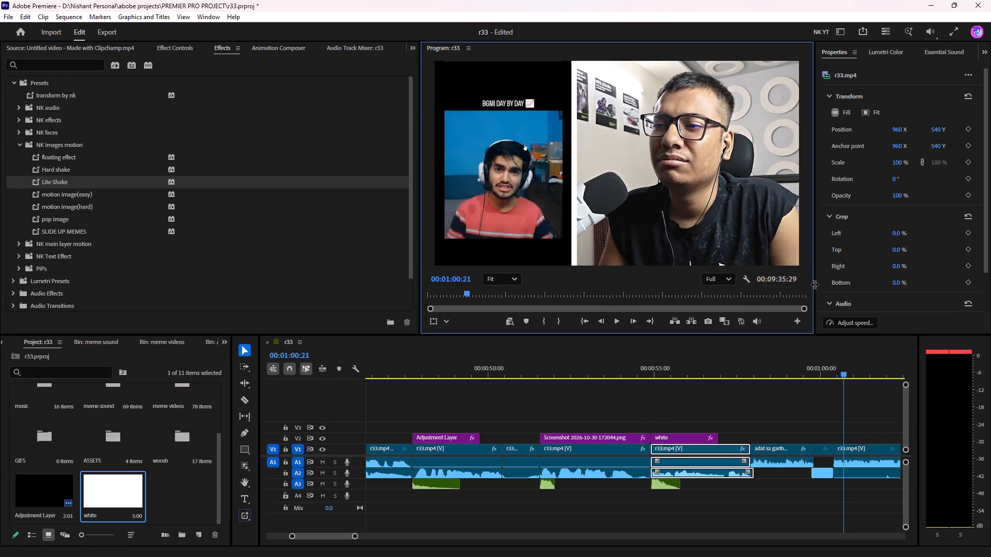
Save the r33 project.
{"action": "key", "text": "ctrl+s"}
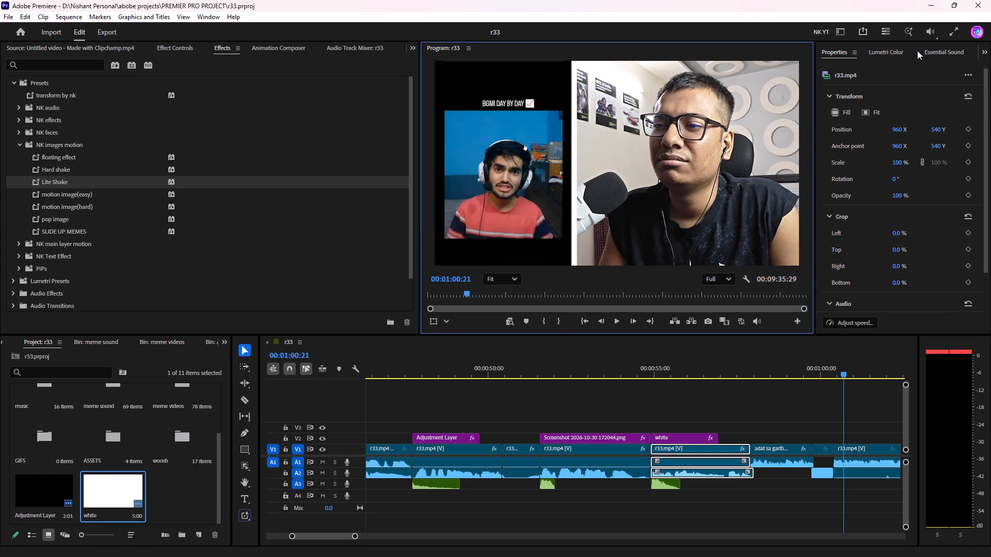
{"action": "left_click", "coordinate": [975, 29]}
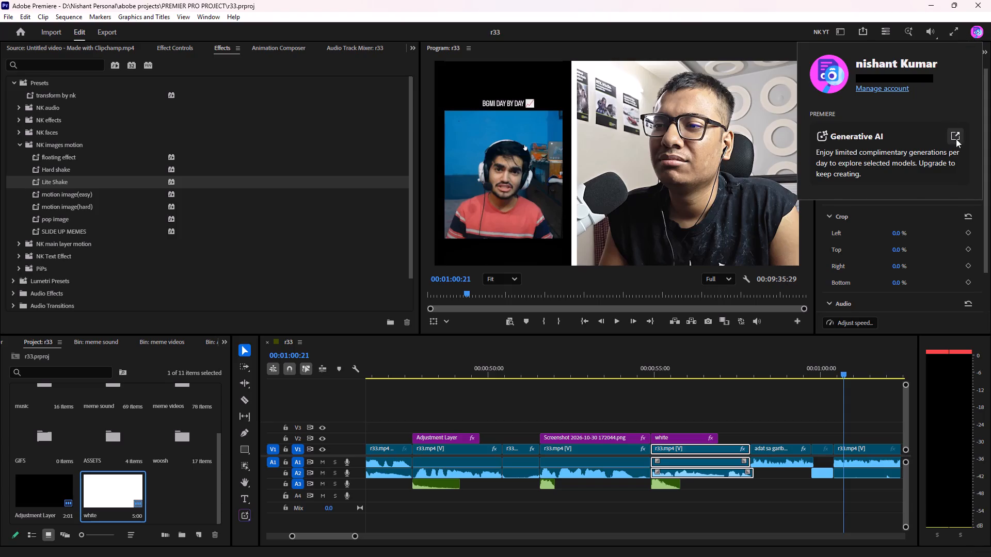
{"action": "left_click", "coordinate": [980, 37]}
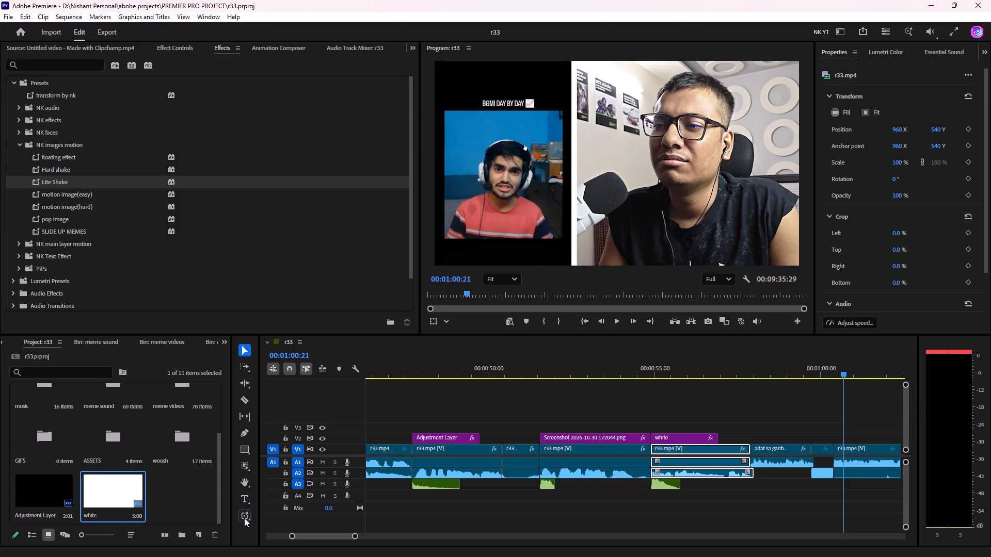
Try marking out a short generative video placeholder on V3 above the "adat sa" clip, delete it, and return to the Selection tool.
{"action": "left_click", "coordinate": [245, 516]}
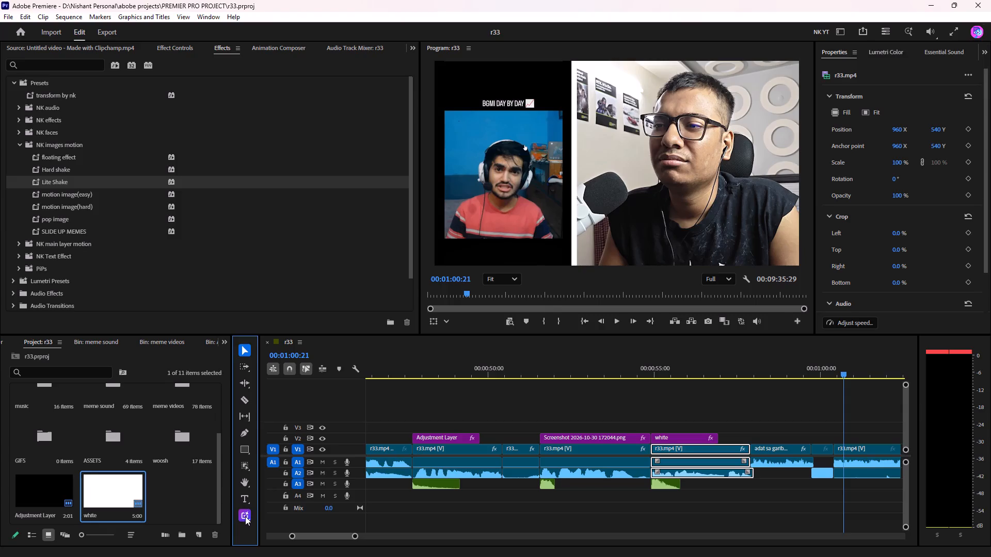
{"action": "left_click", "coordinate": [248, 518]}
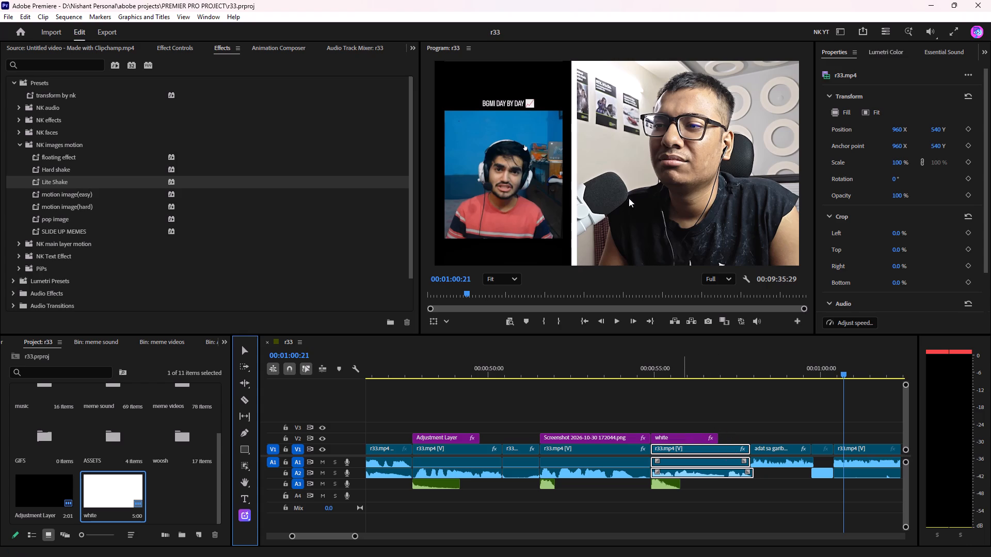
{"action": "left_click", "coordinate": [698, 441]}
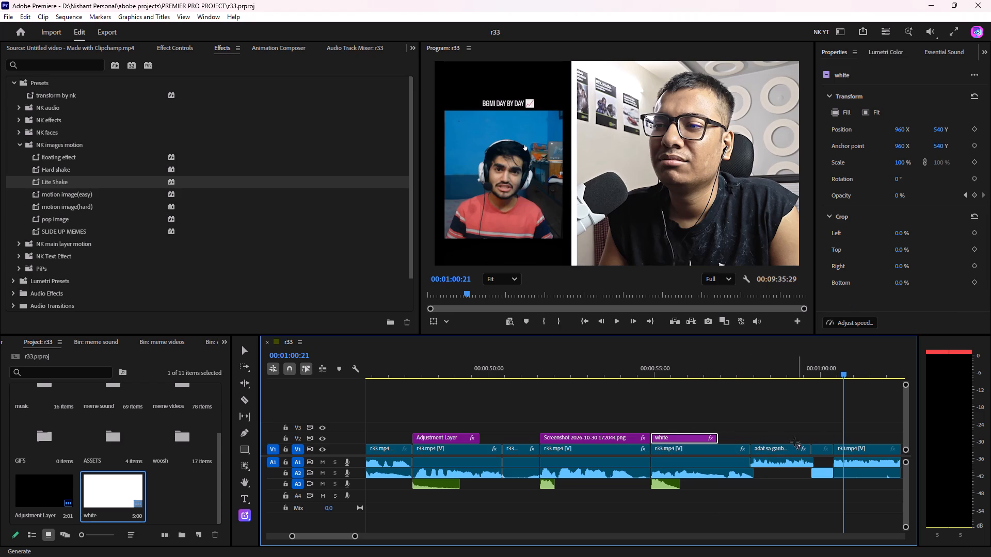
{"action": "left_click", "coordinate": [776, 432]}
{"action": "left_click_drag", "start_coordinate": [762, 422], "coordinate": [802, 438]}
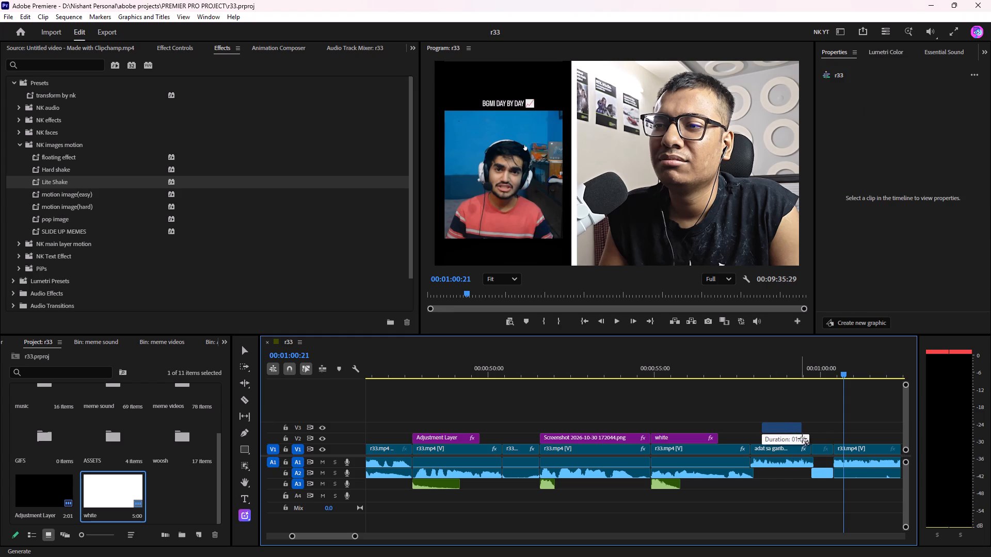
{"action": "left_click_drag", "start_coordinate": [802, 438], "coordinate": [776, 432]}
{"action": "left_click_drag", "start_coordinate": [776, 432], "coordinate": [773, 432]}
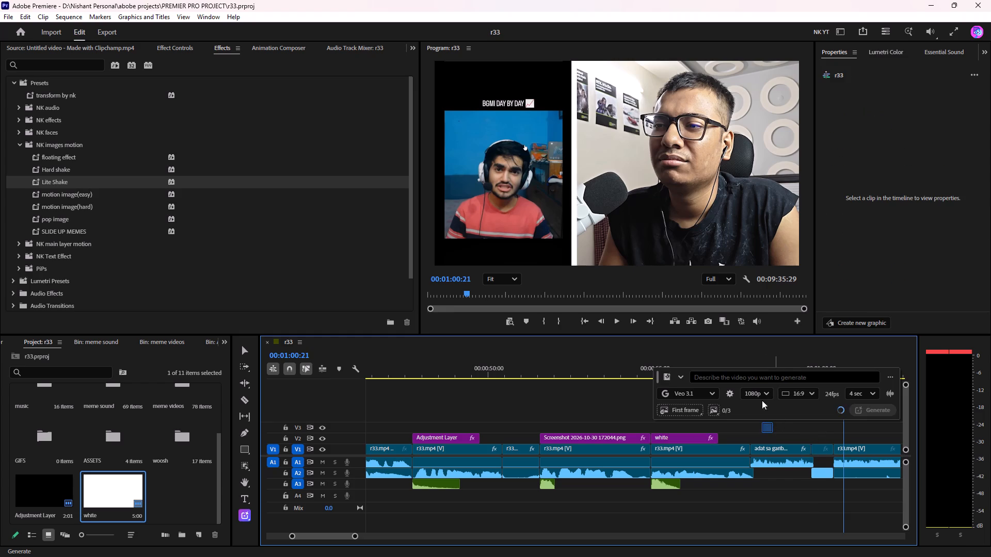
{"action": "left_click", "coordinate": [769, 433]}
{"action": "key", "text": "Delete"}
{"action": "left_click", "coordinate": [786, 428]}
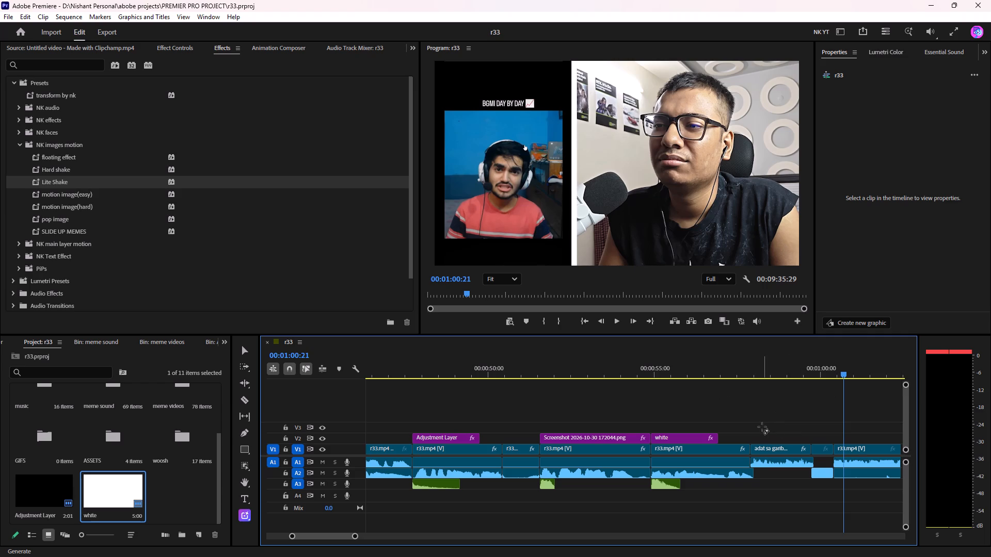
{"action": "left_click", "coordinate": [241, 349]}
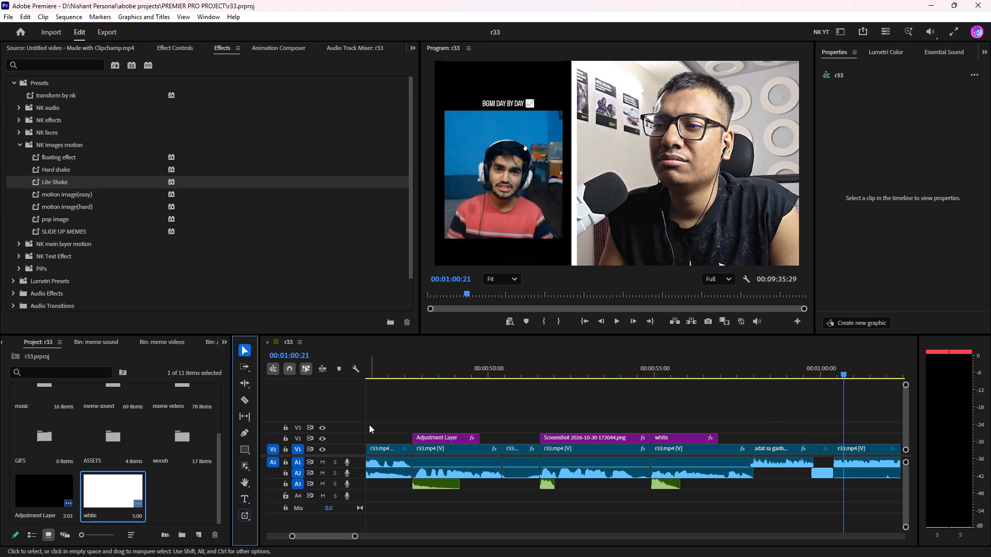
Save the r33 project again.
{"action": "key", "text": "ctrl+s"}
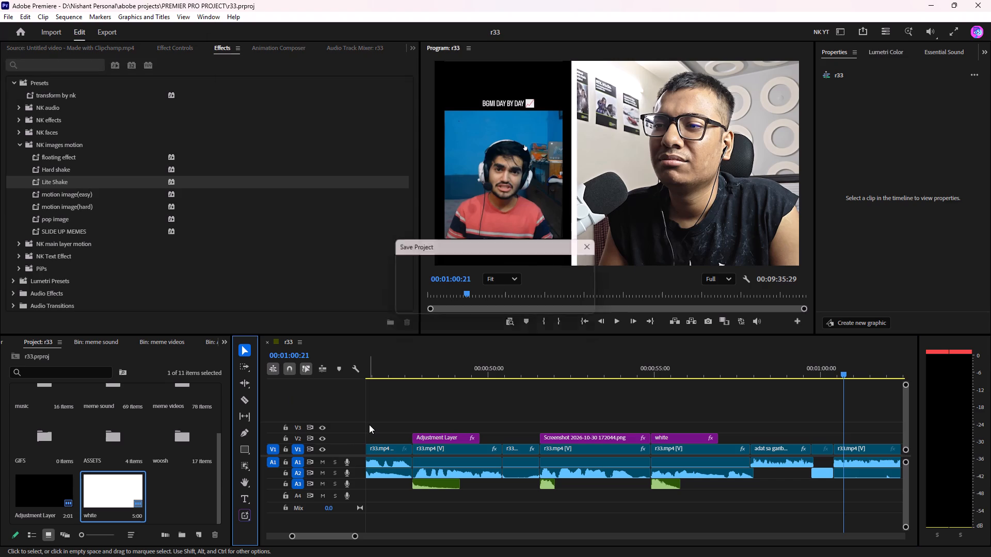